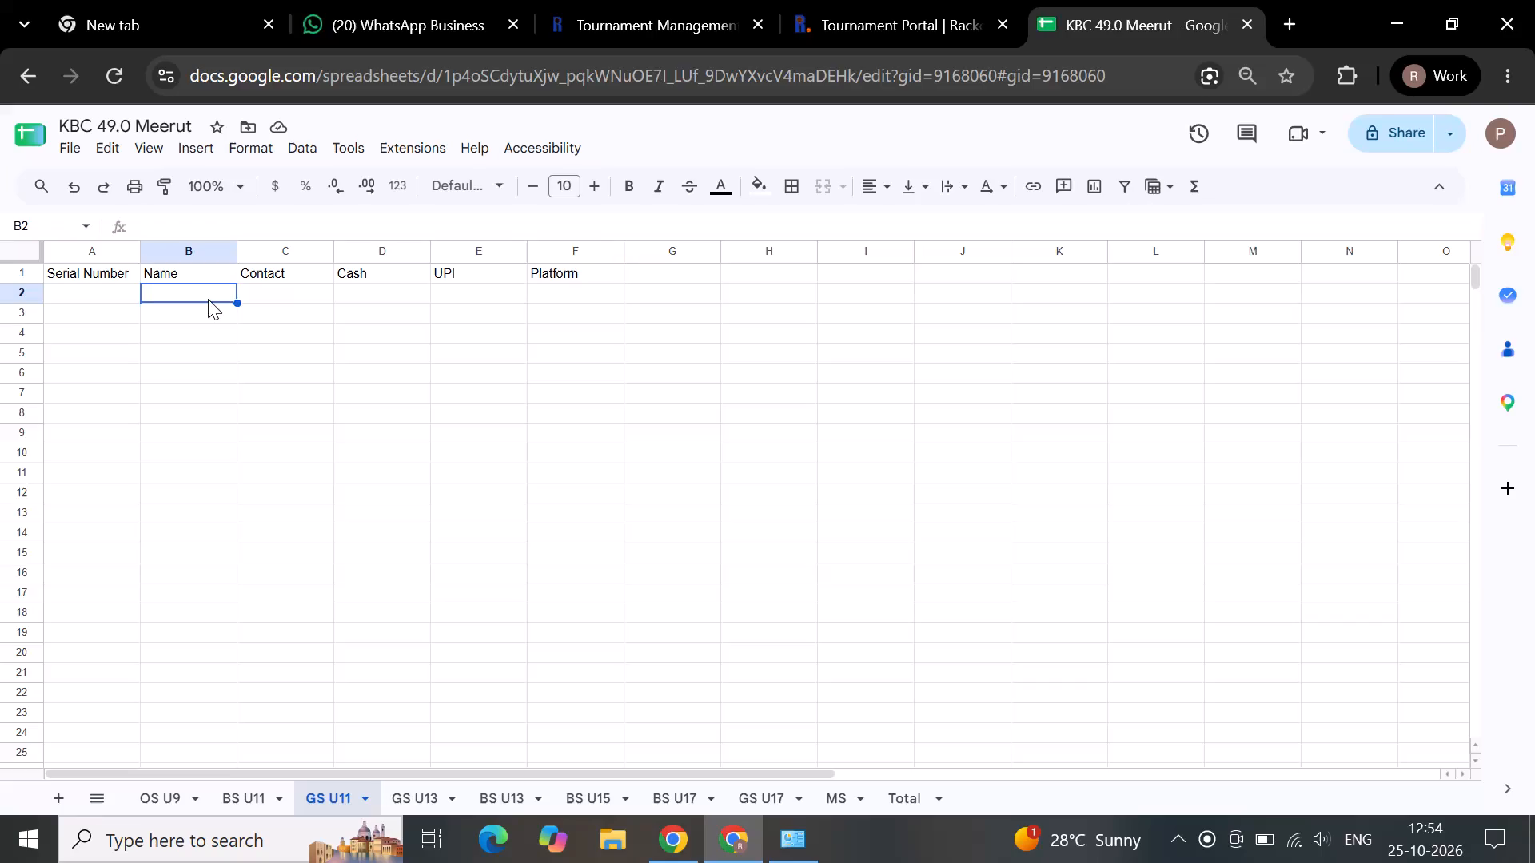
Enter the names Rudraksh, Ajitesh and Yuvi in cells B2 to B4 of the GS U11 sheet's Name column.
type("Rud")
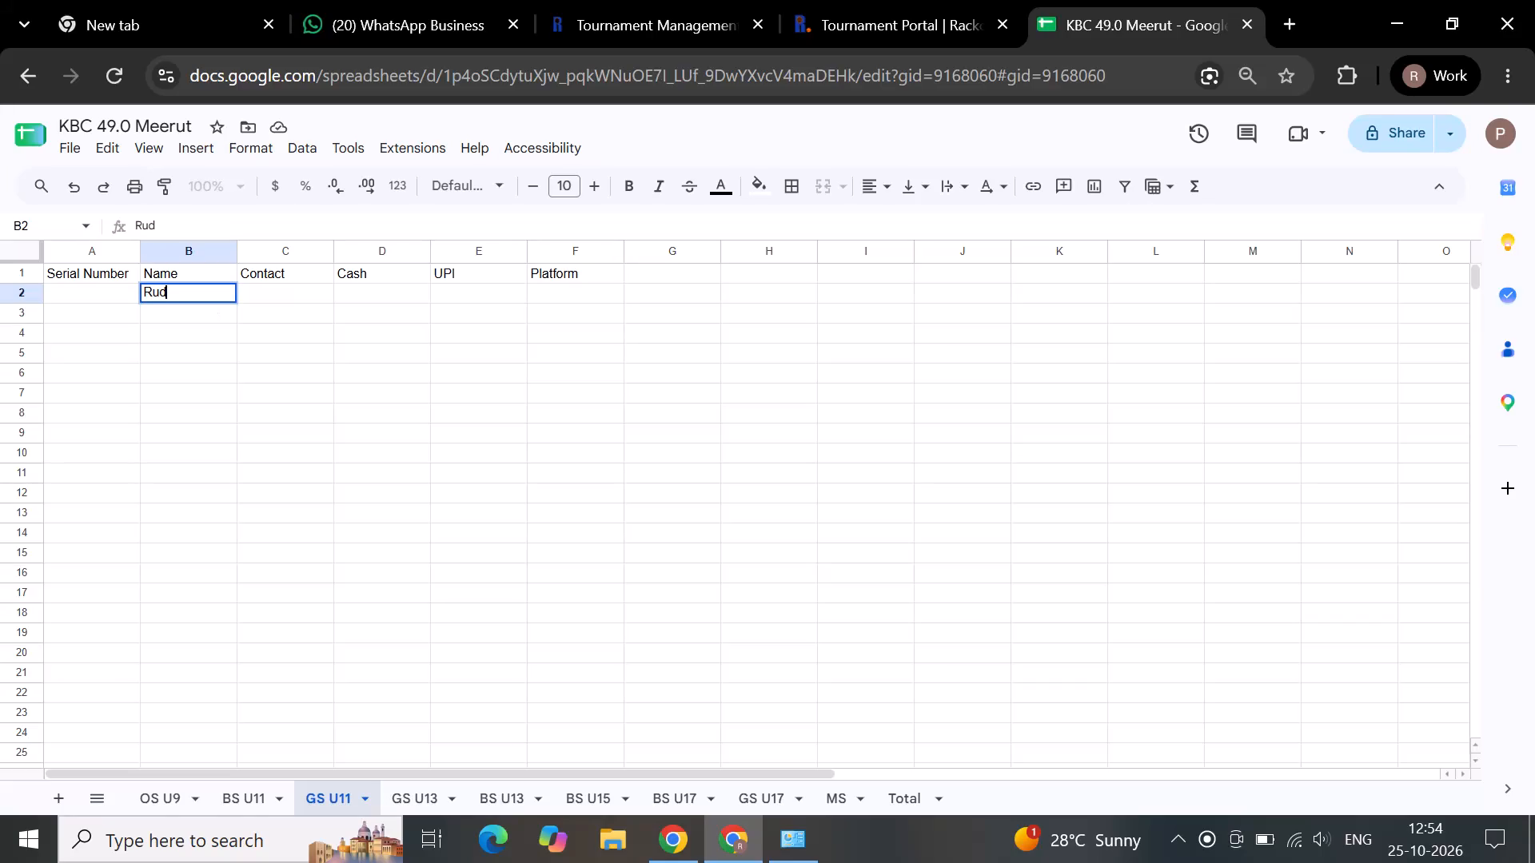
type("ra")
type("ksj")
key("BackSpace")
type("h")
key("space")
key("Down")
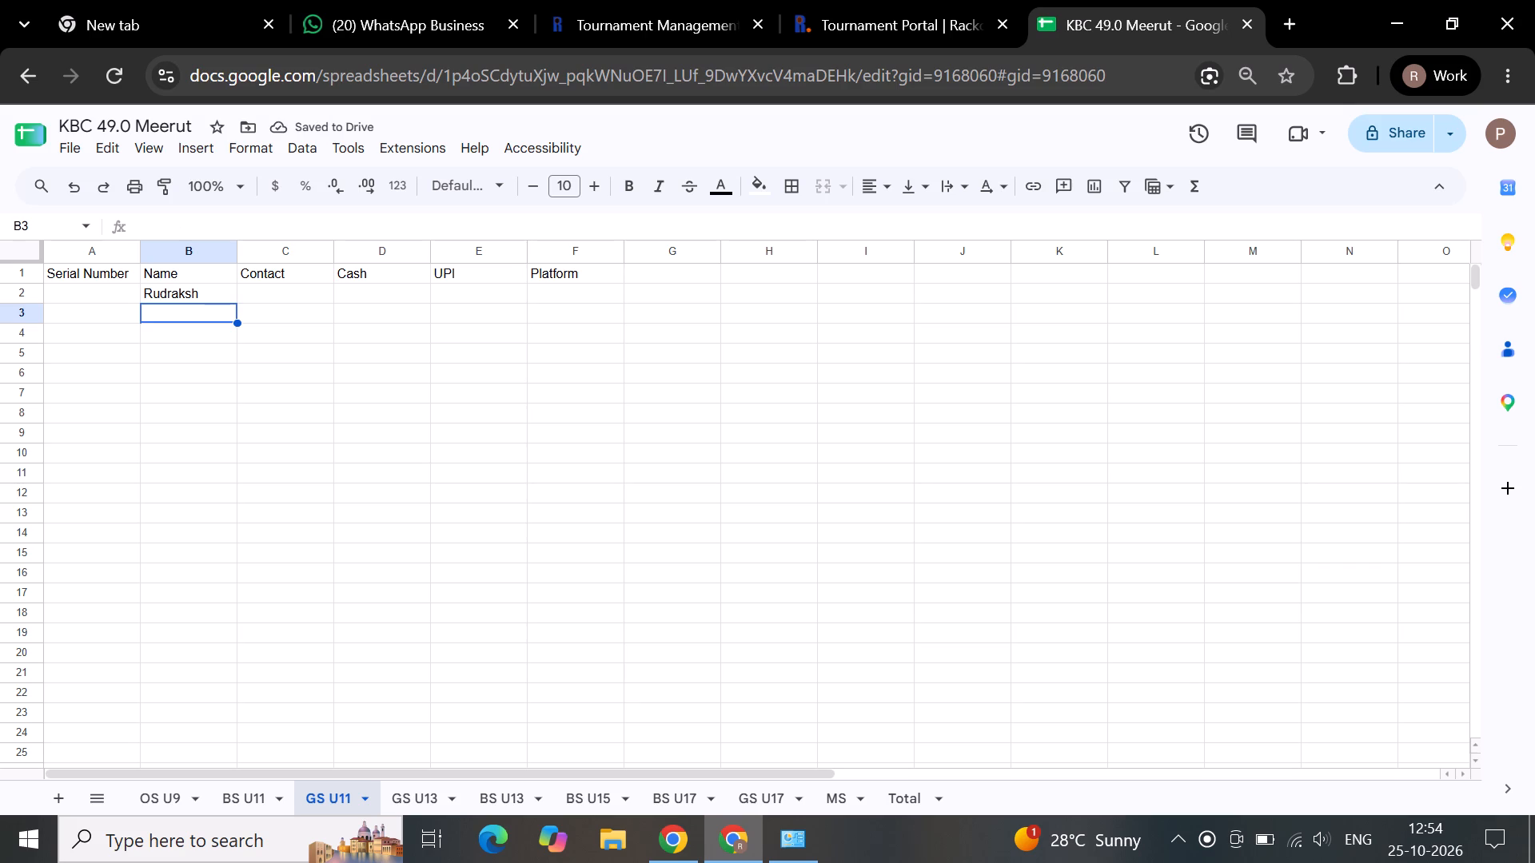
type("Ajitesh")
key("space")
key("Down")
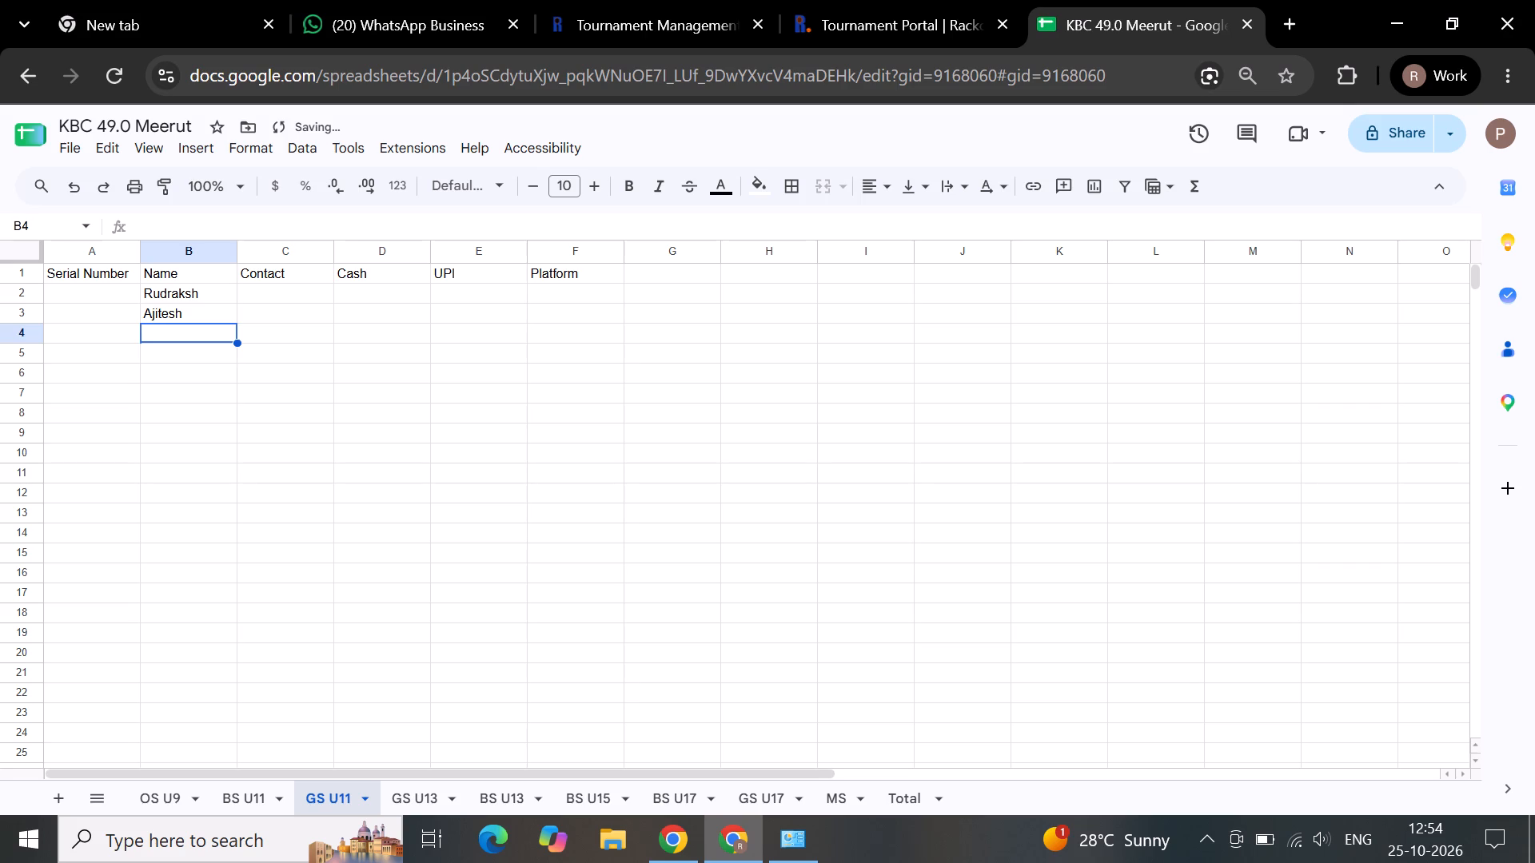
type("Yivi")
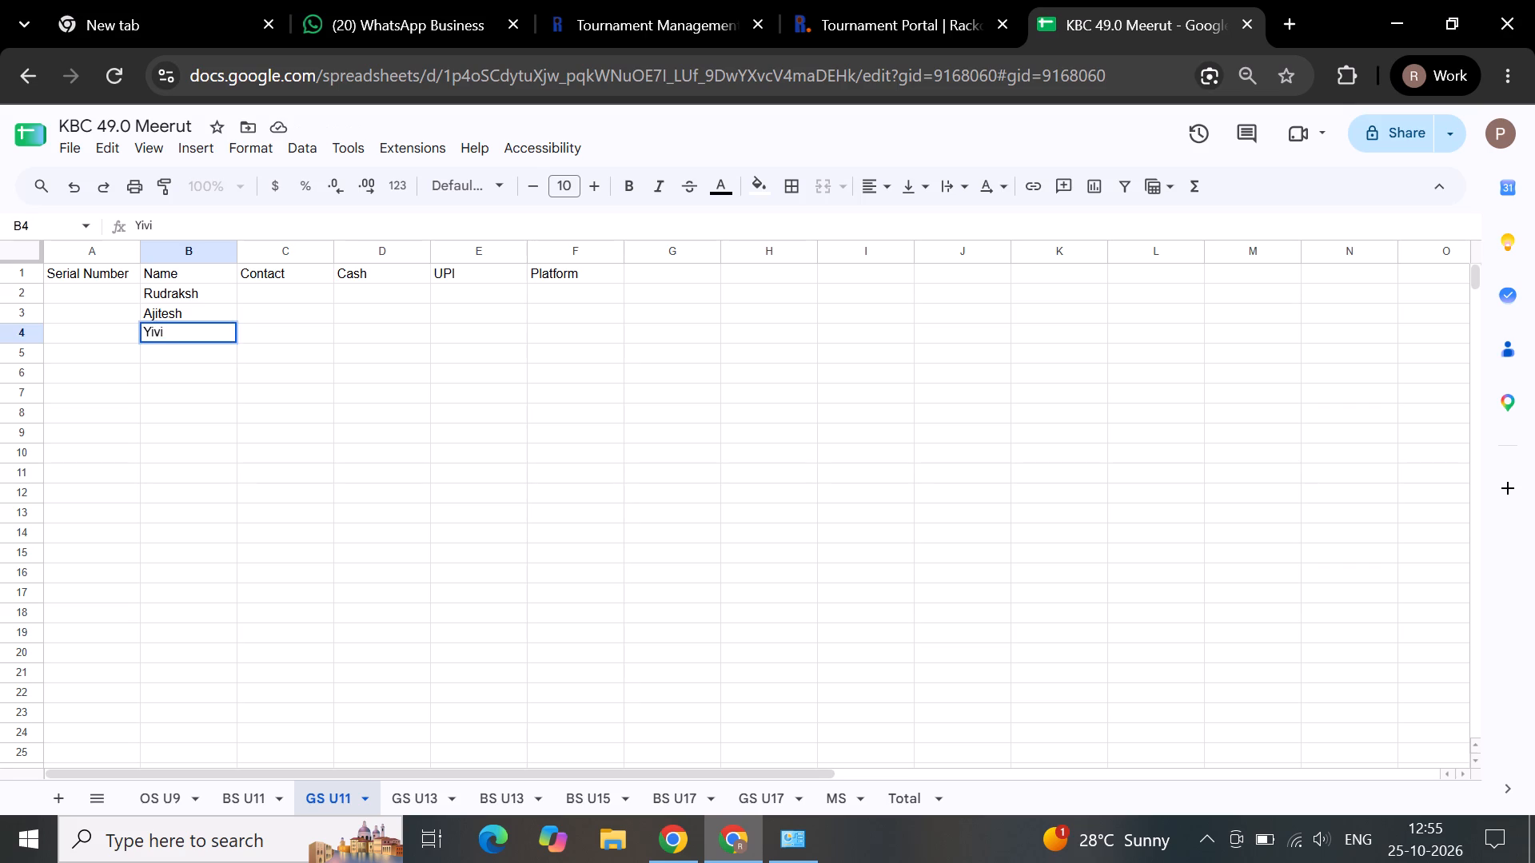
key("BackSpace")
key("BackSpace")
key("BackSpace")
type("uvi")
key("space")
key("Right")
Enter a cash amount of 1000 for Rudraksh in D2 and fill it down for Ajitesh and Yuvi.
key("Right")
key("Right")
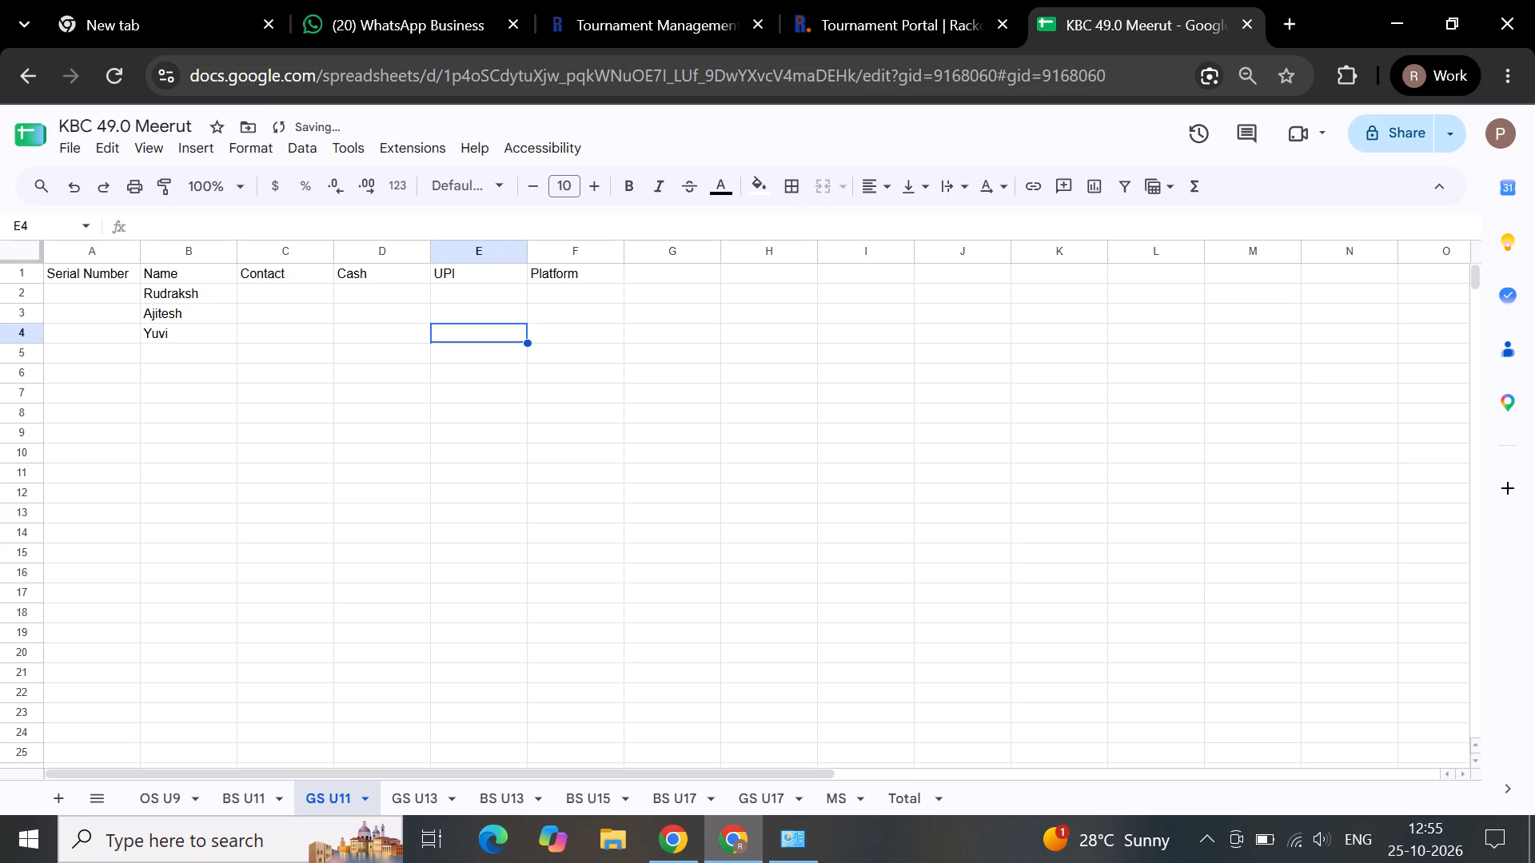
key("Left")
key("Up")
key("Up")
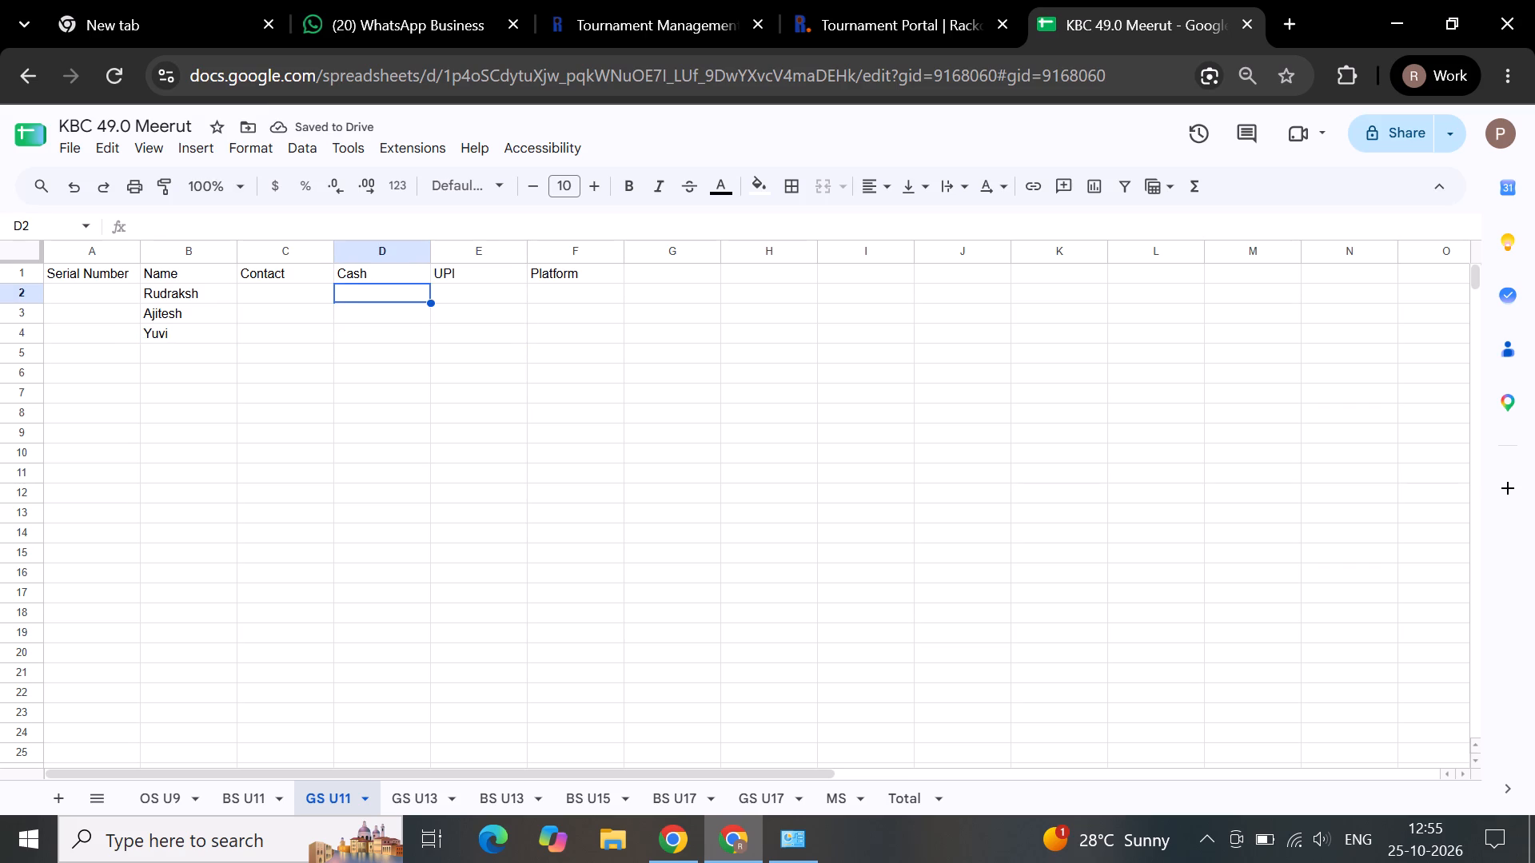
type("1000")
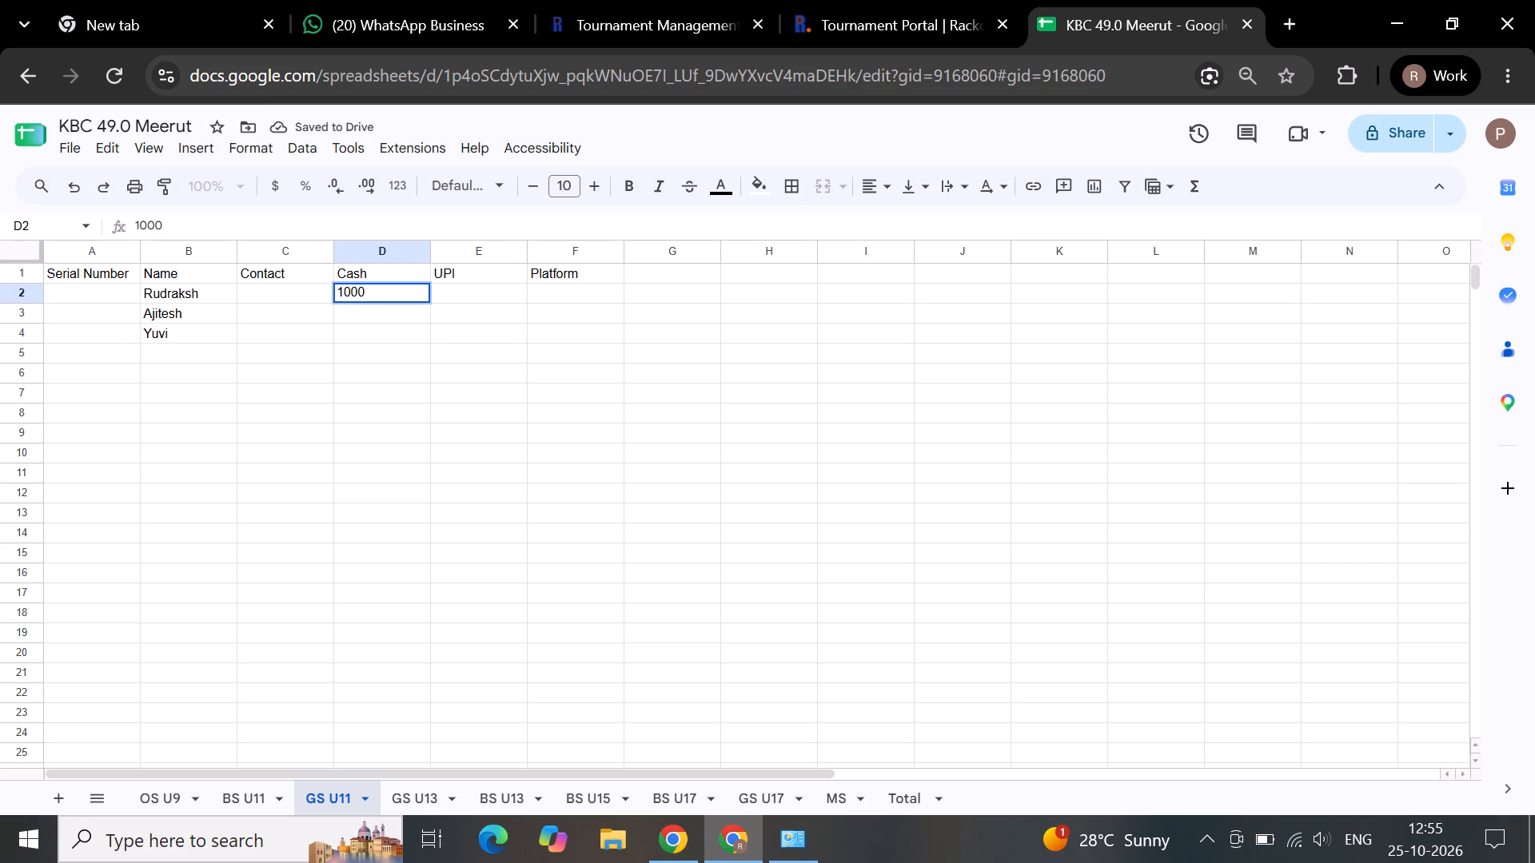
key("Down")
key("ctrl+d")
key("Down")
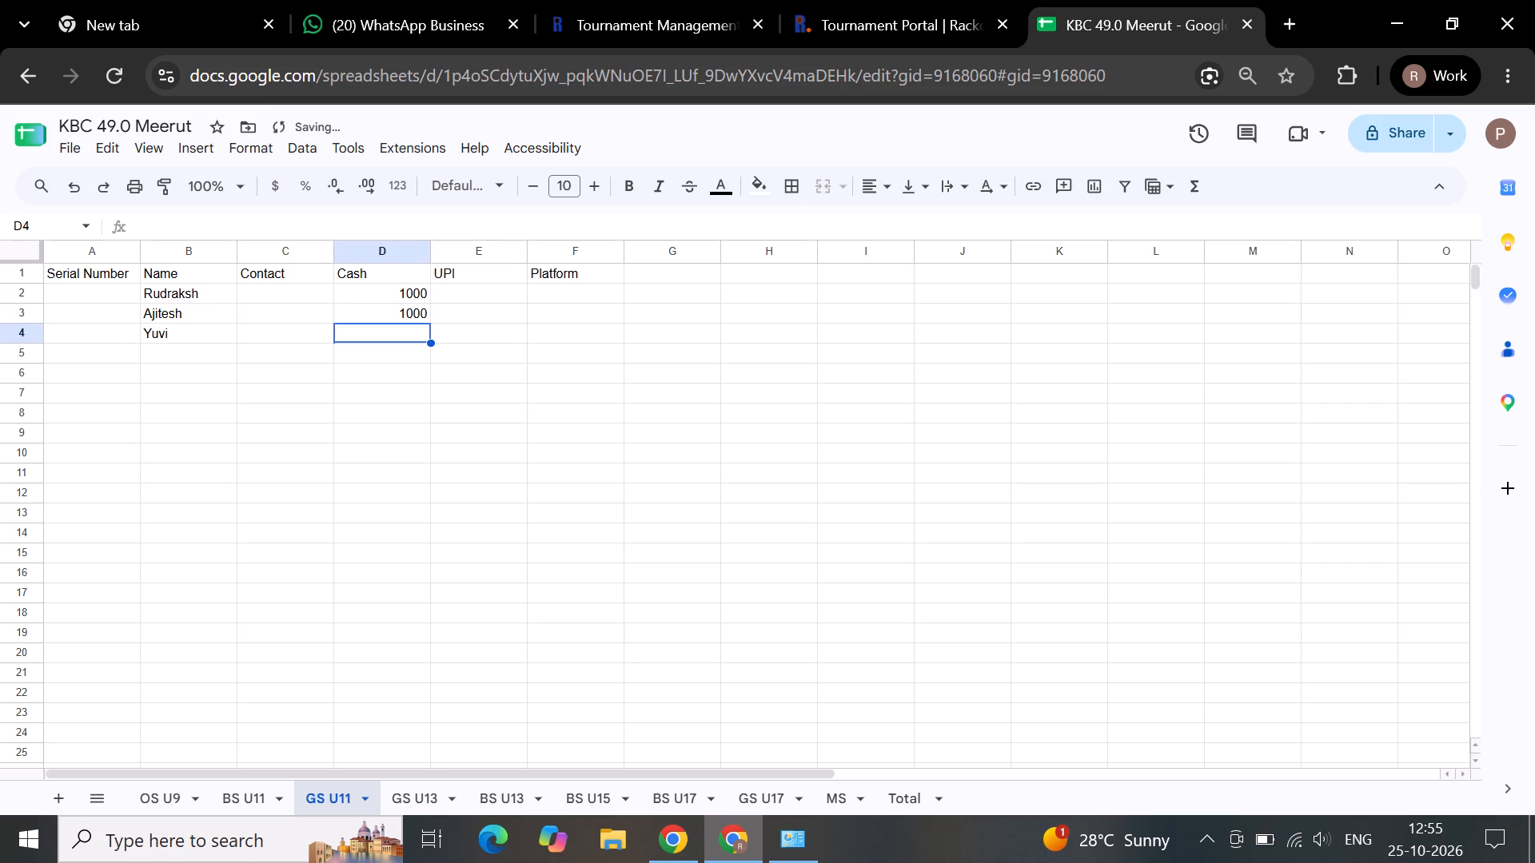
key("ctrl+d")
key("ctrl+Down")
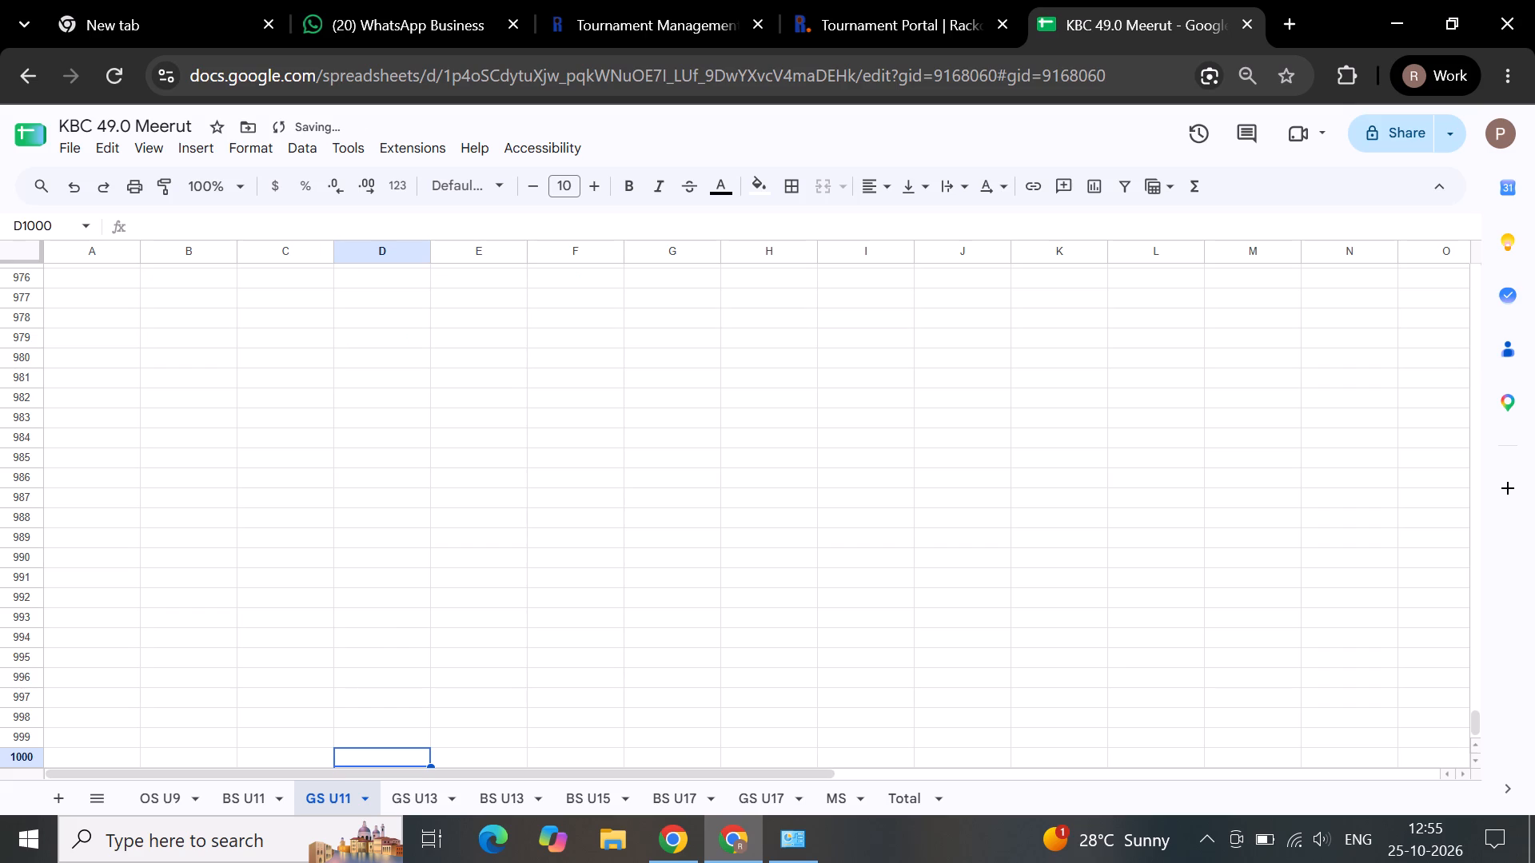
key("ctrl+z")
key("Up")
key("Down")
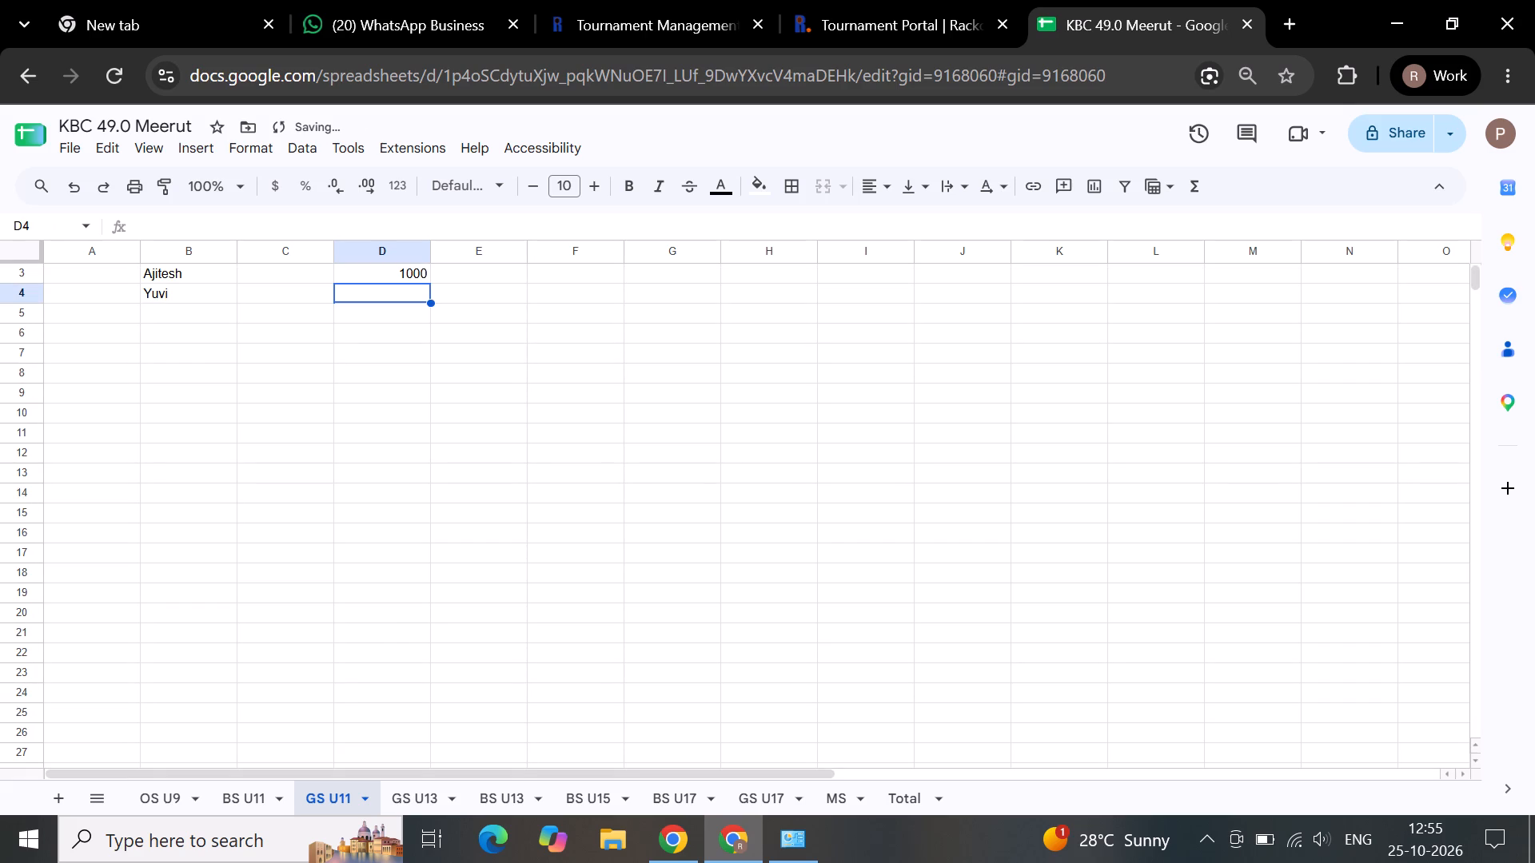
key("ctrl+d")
Add the fourth player's full name in B5 with a cash amount of 900 in D5.
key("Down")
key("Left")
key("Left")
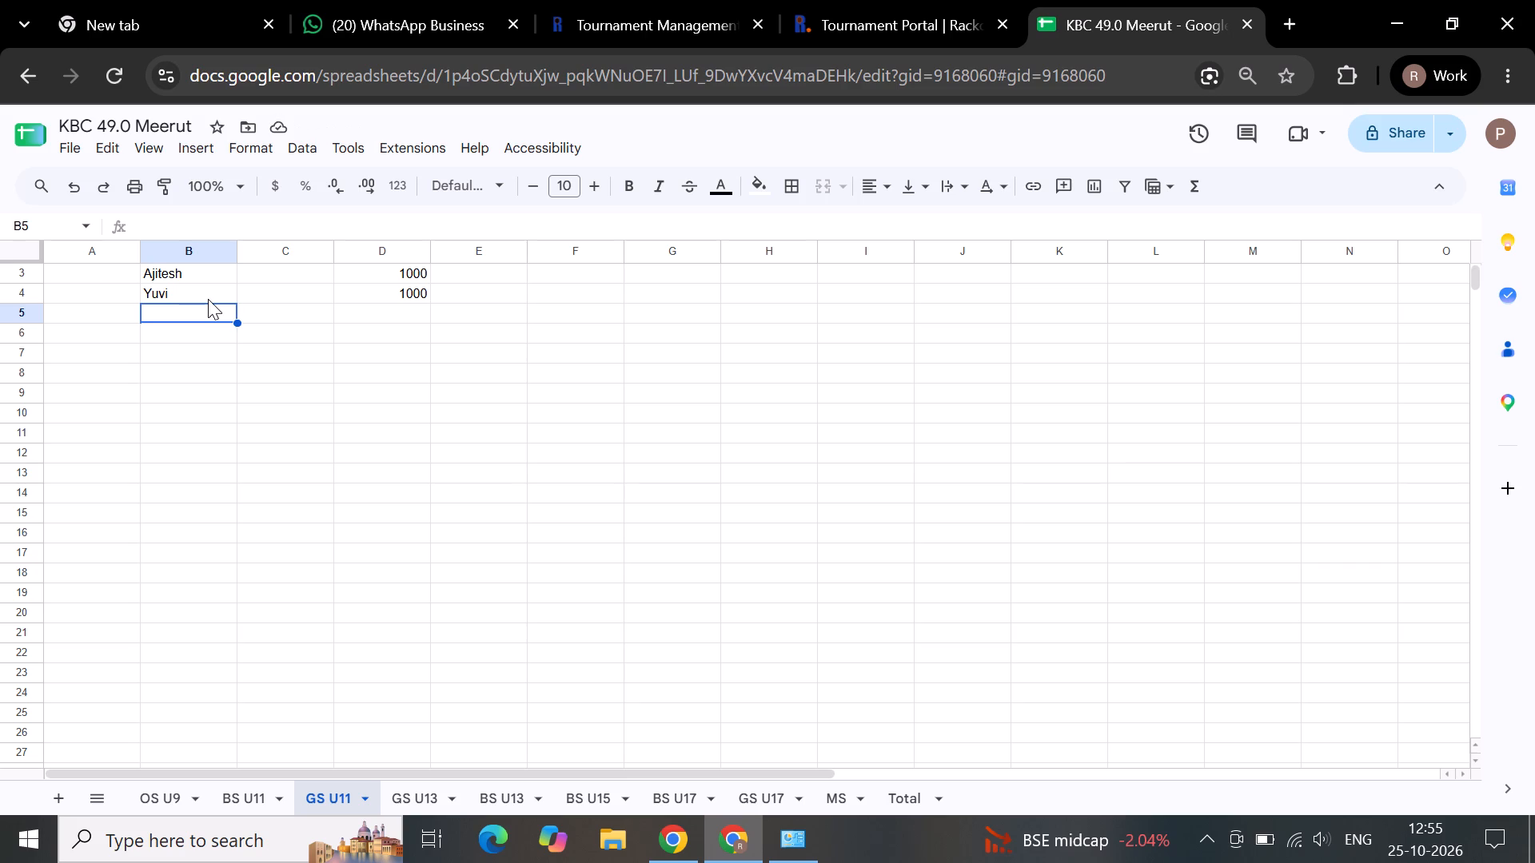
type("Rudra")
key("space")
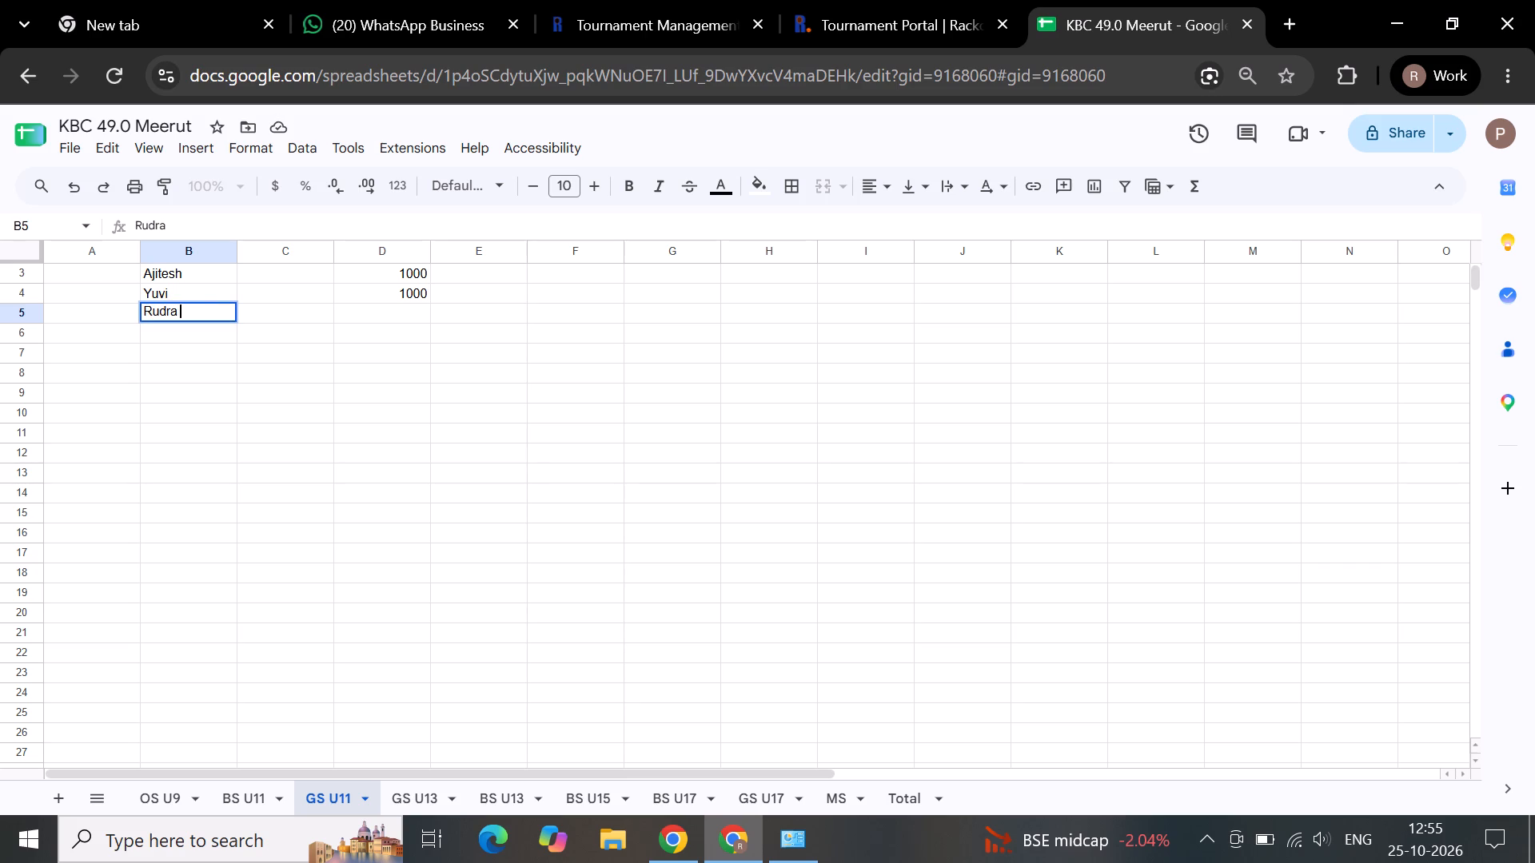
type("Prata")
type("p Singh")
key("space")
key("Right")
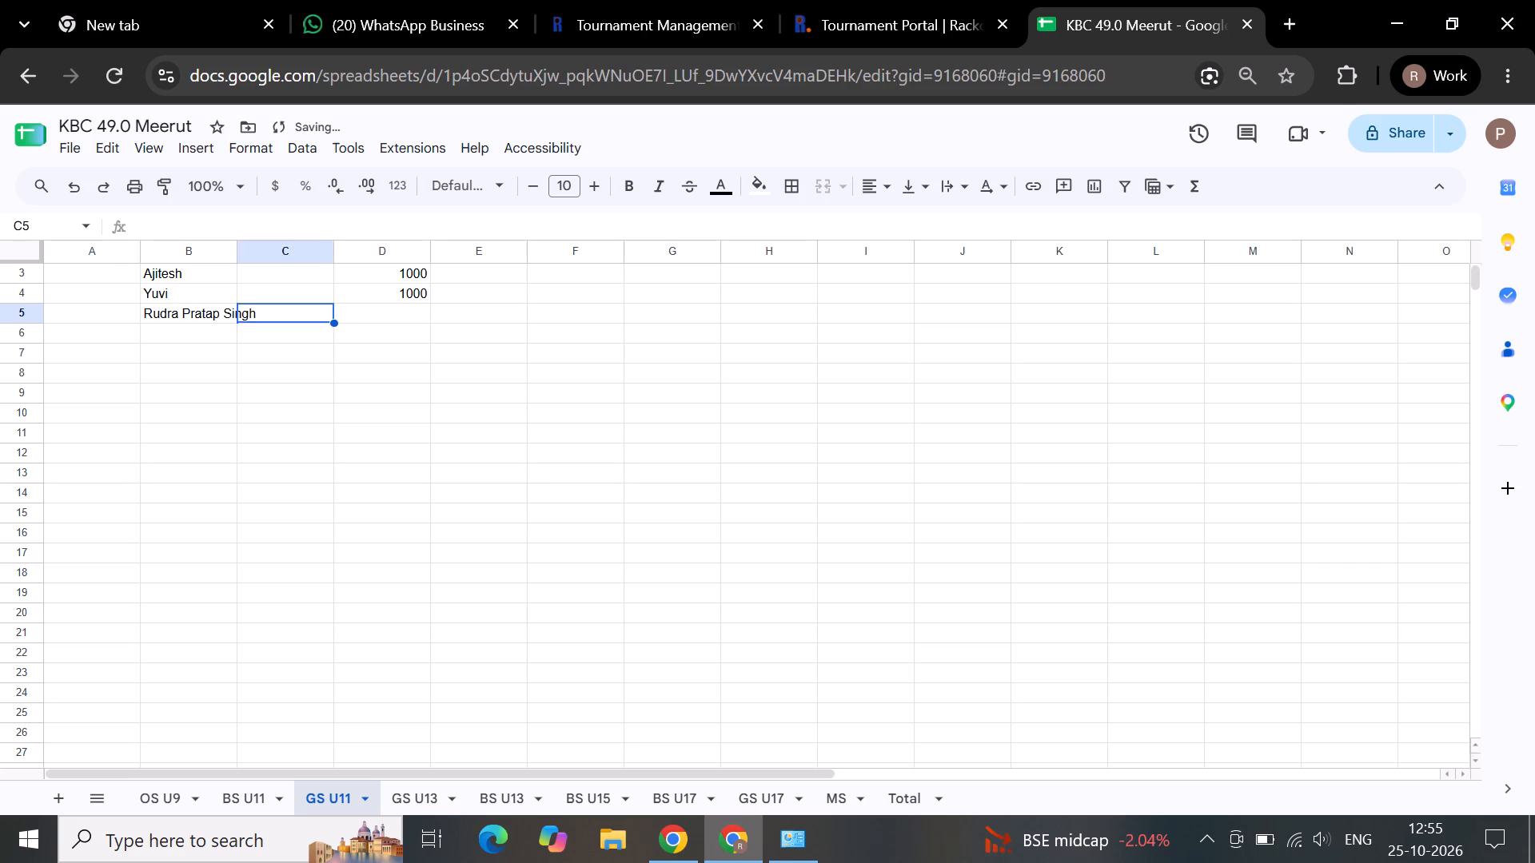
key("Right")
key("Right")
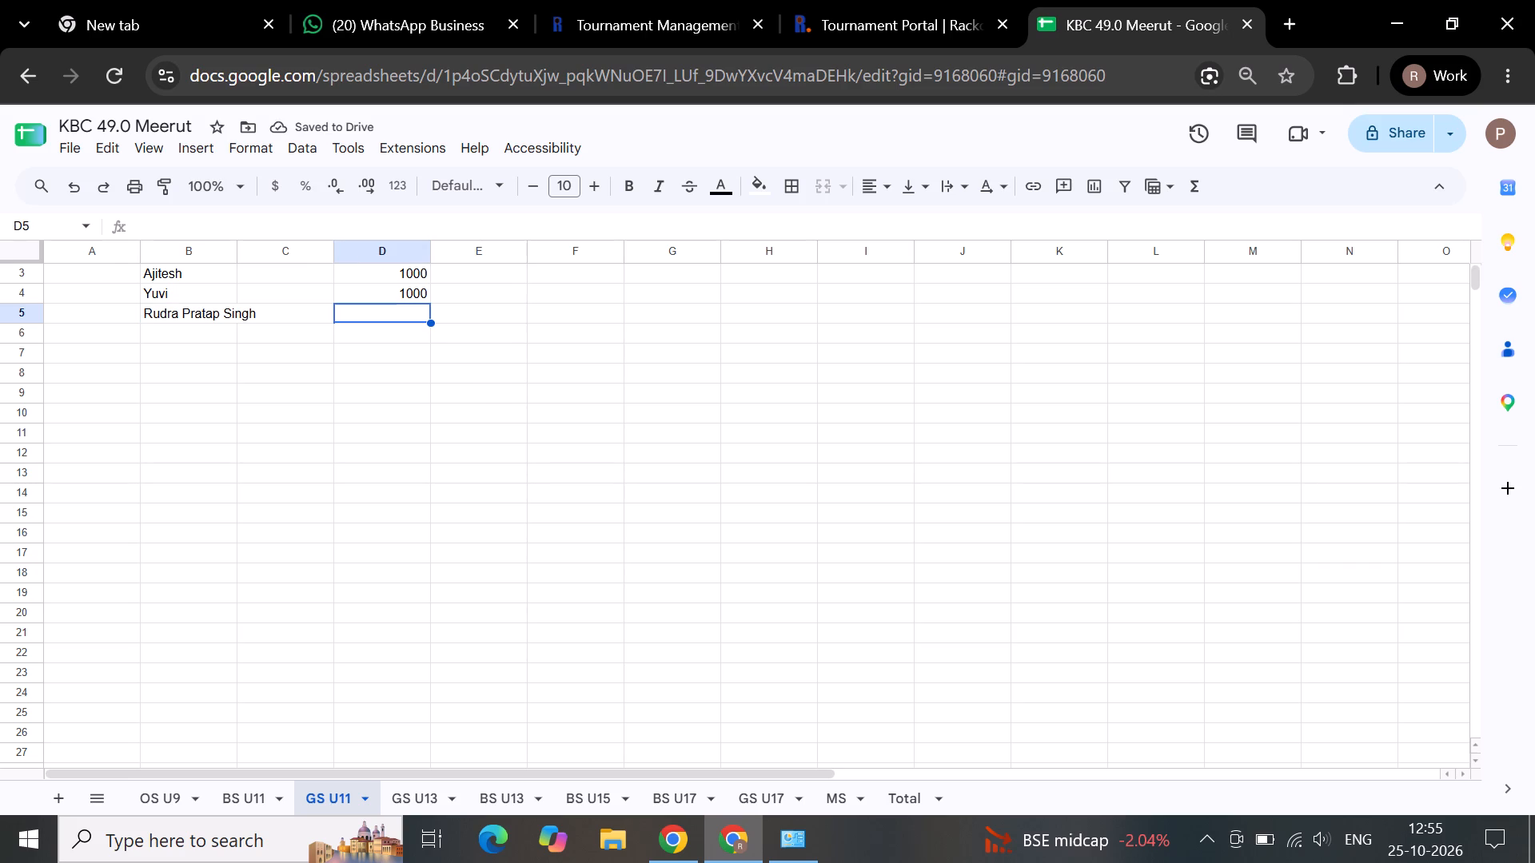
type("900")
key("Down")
Add the fifth player's full name in B6 with a cash amount of 1000 in D6.
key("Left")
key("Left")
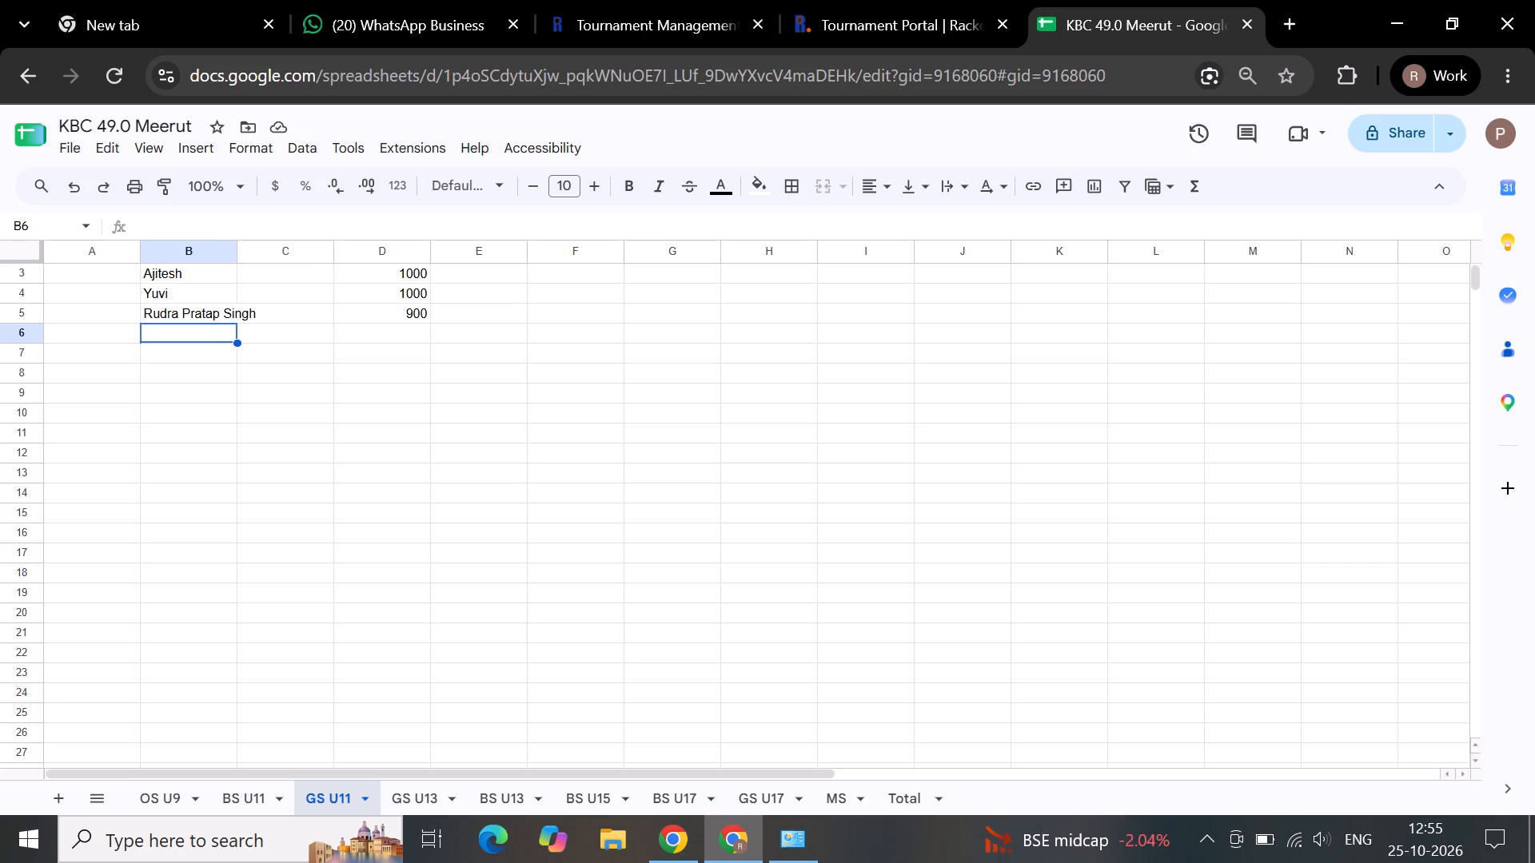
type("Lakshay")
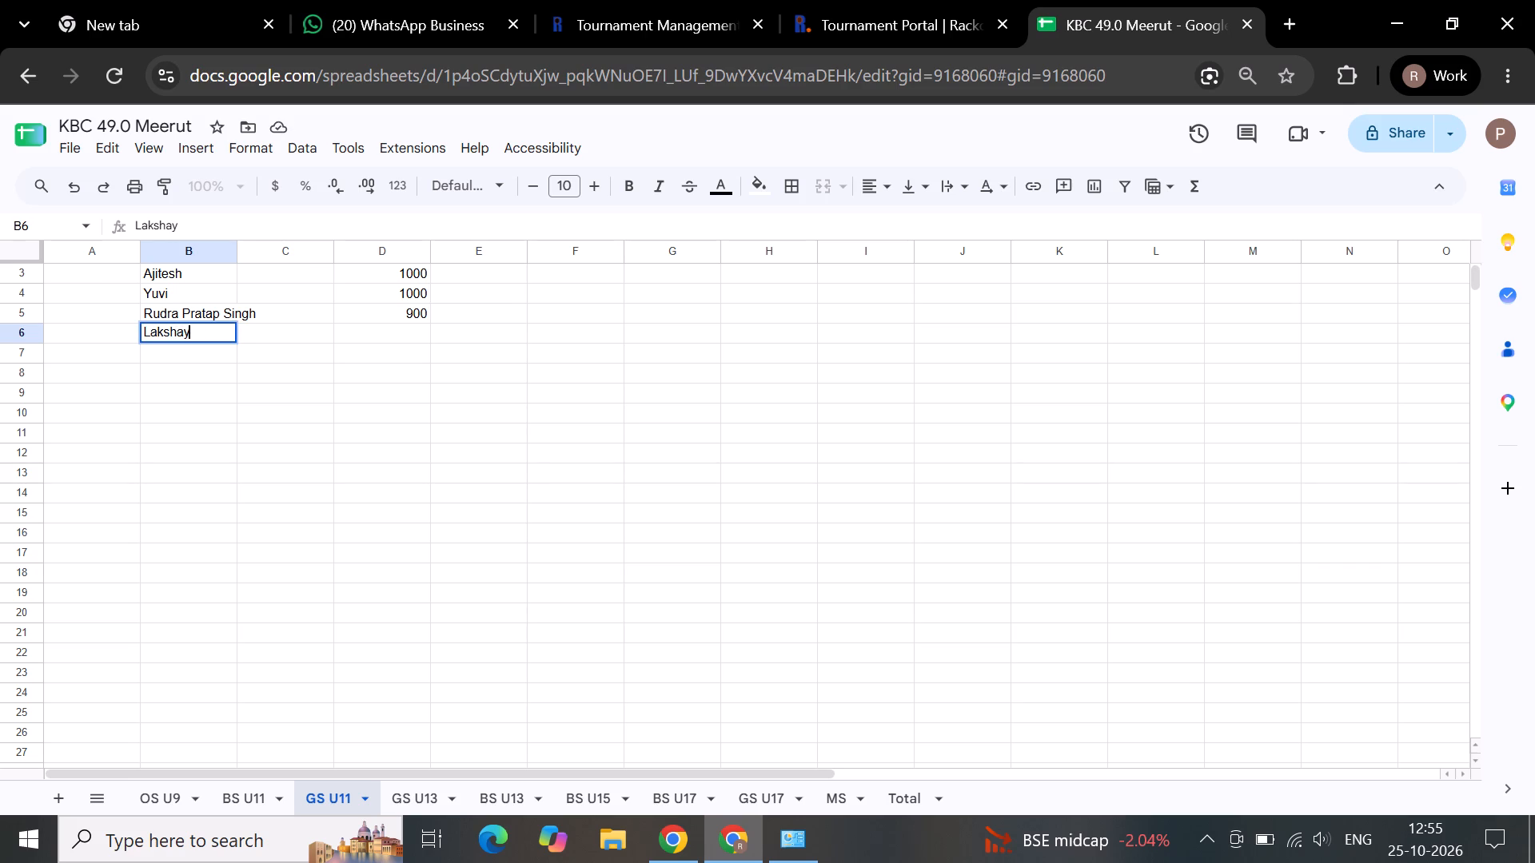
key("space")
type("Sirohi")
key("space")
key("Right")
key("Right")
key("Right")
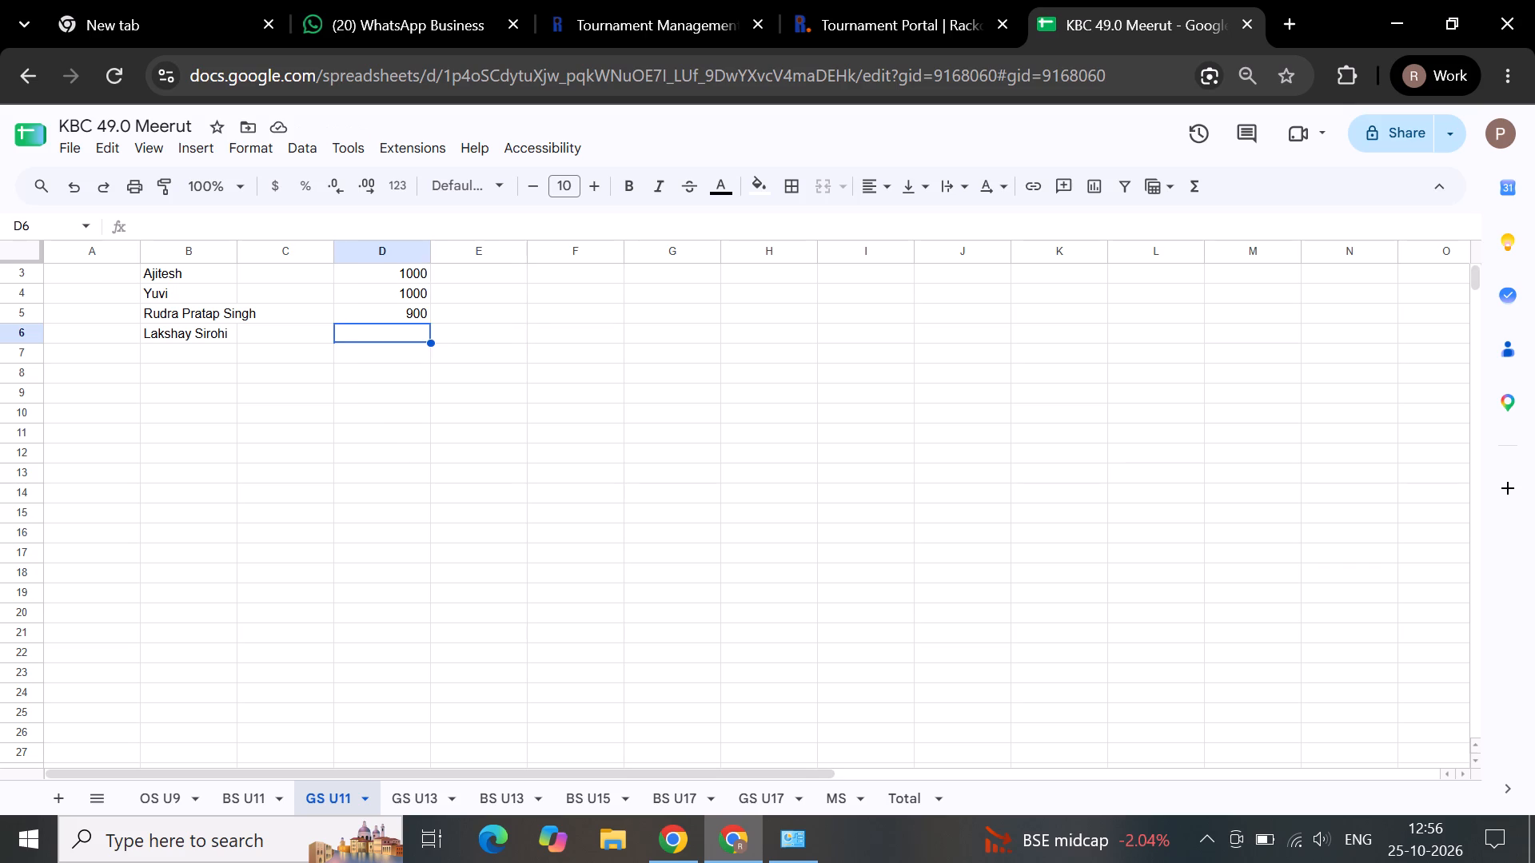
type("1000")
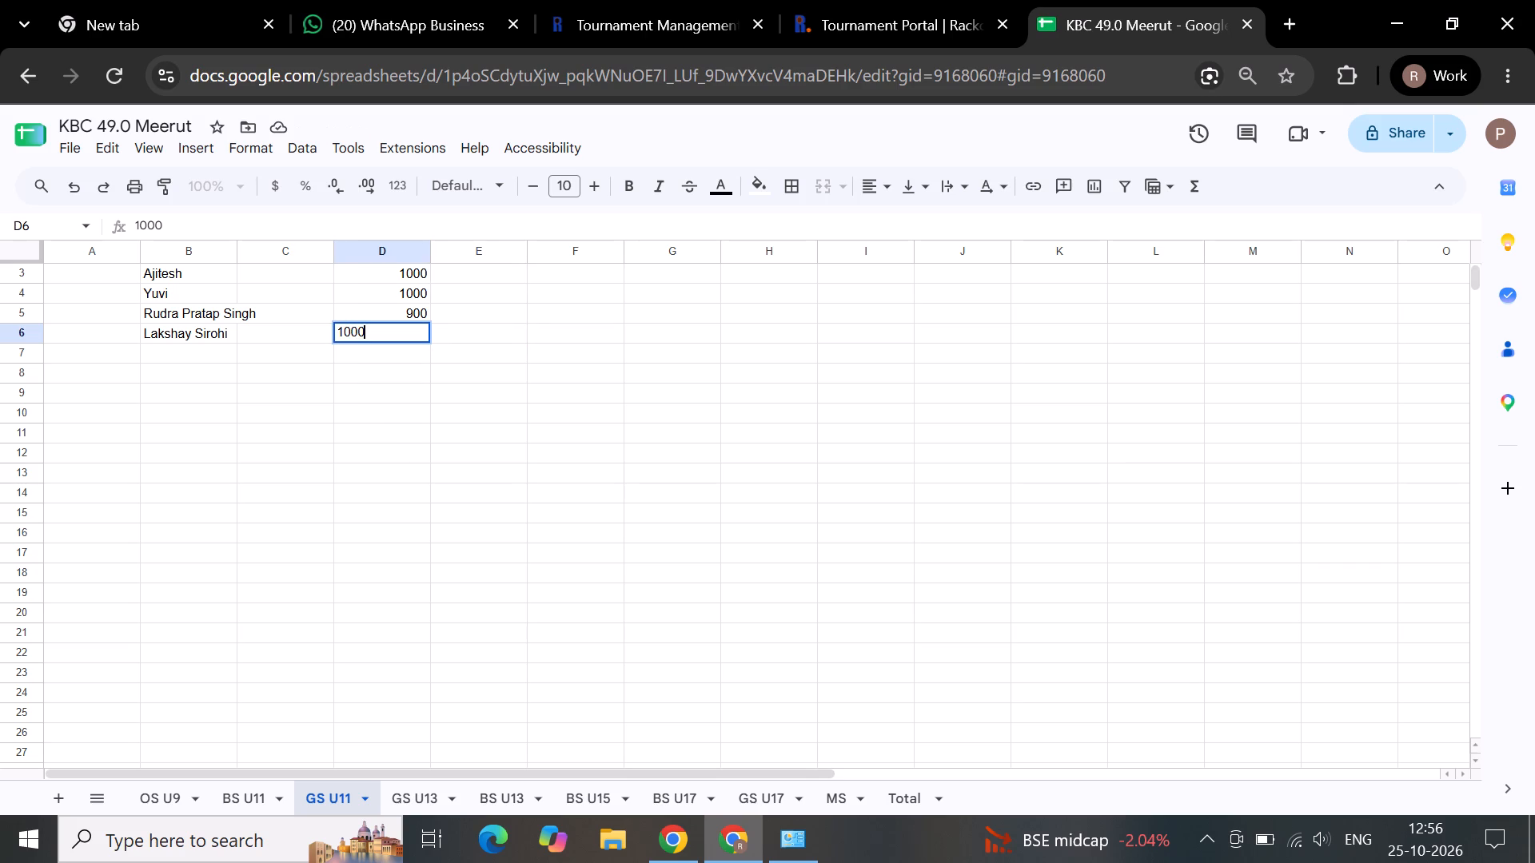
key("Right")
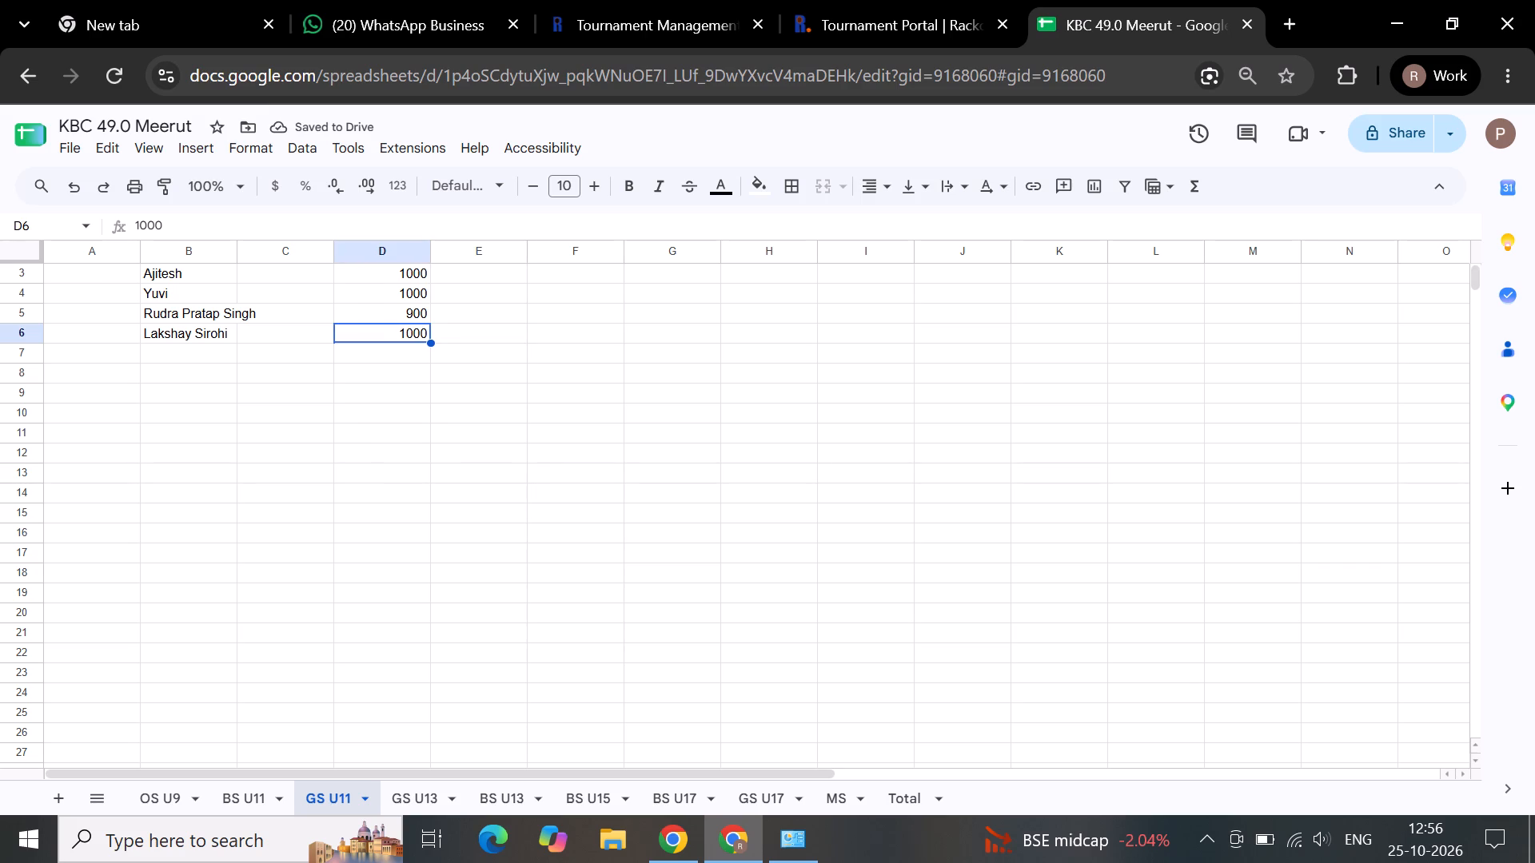
Add Harshit in B7 with a cash amount of 1000 in D7.
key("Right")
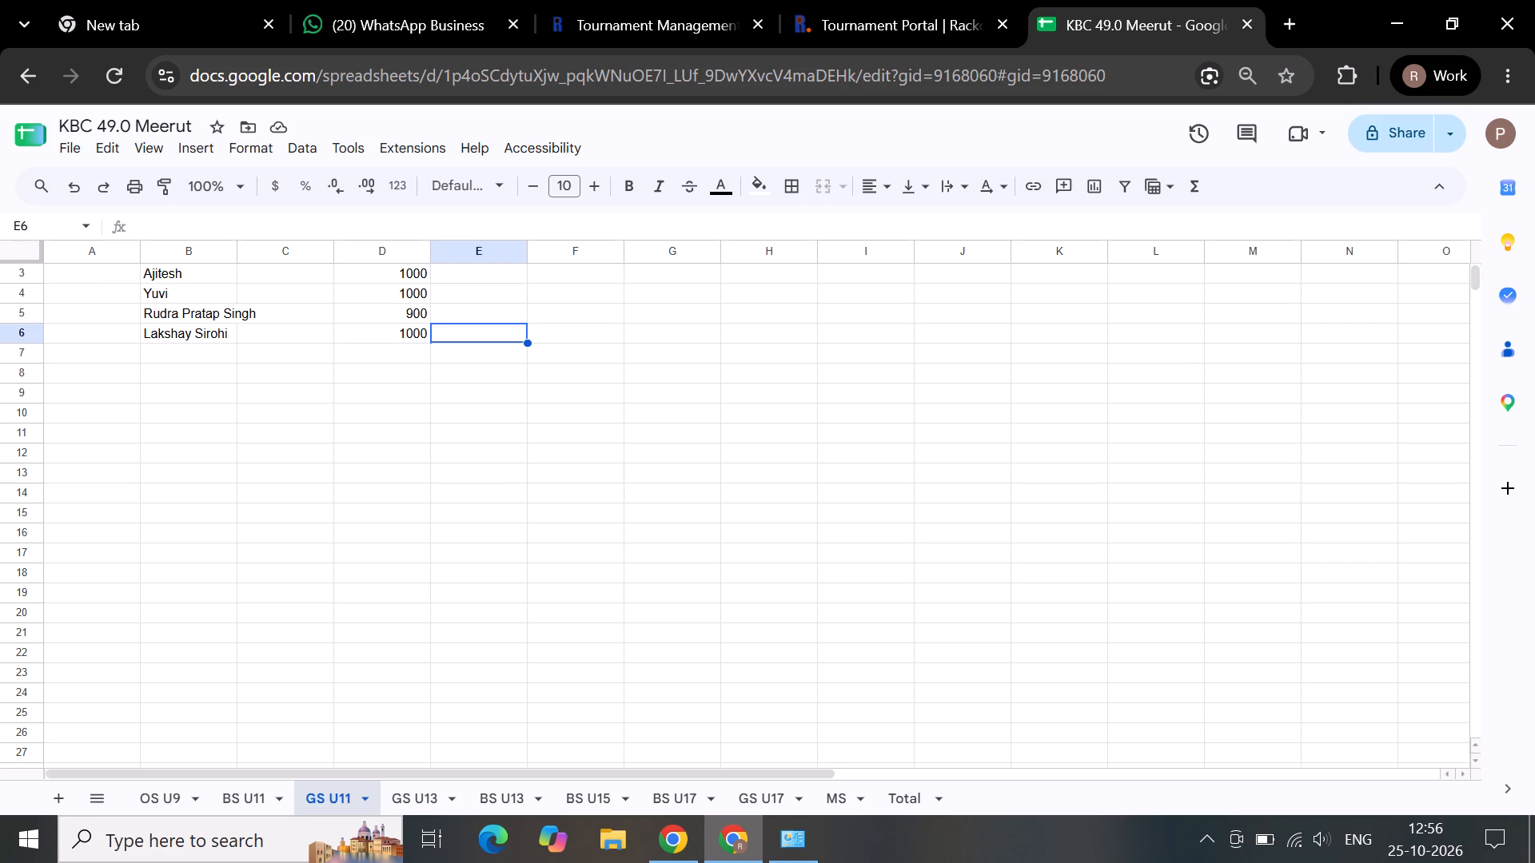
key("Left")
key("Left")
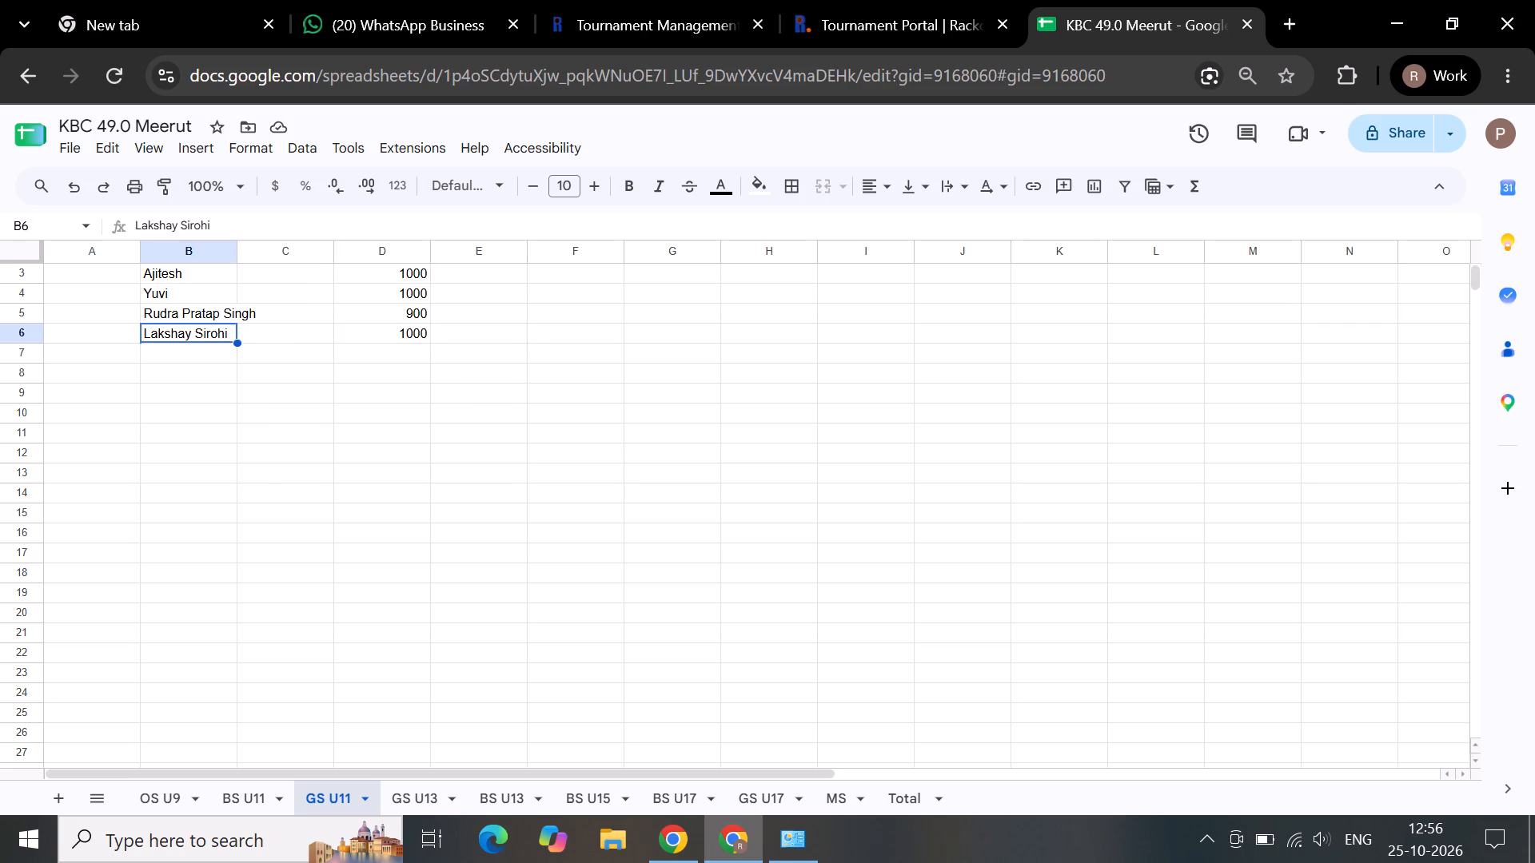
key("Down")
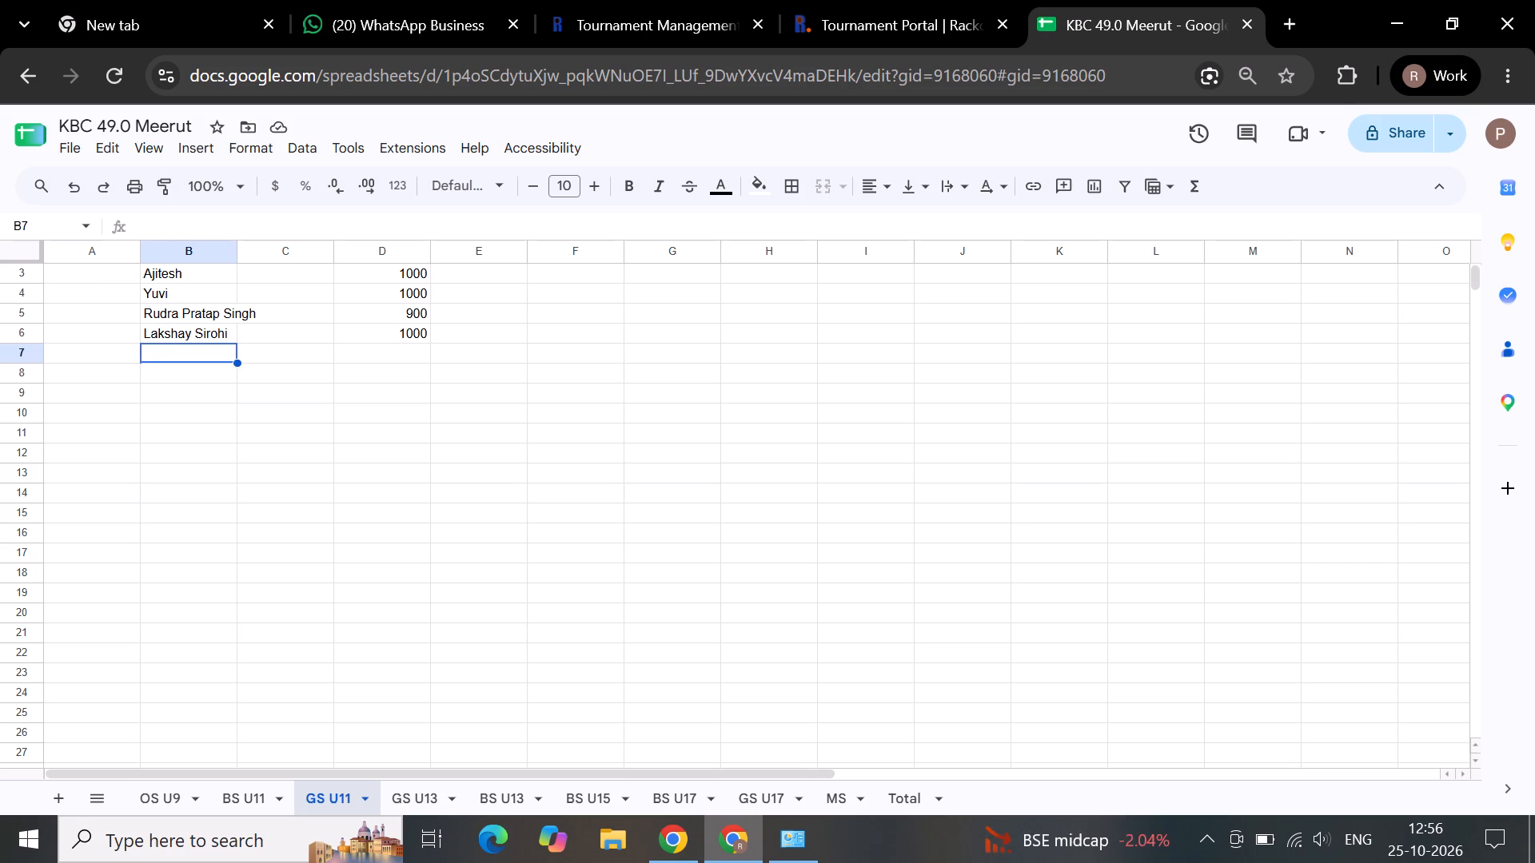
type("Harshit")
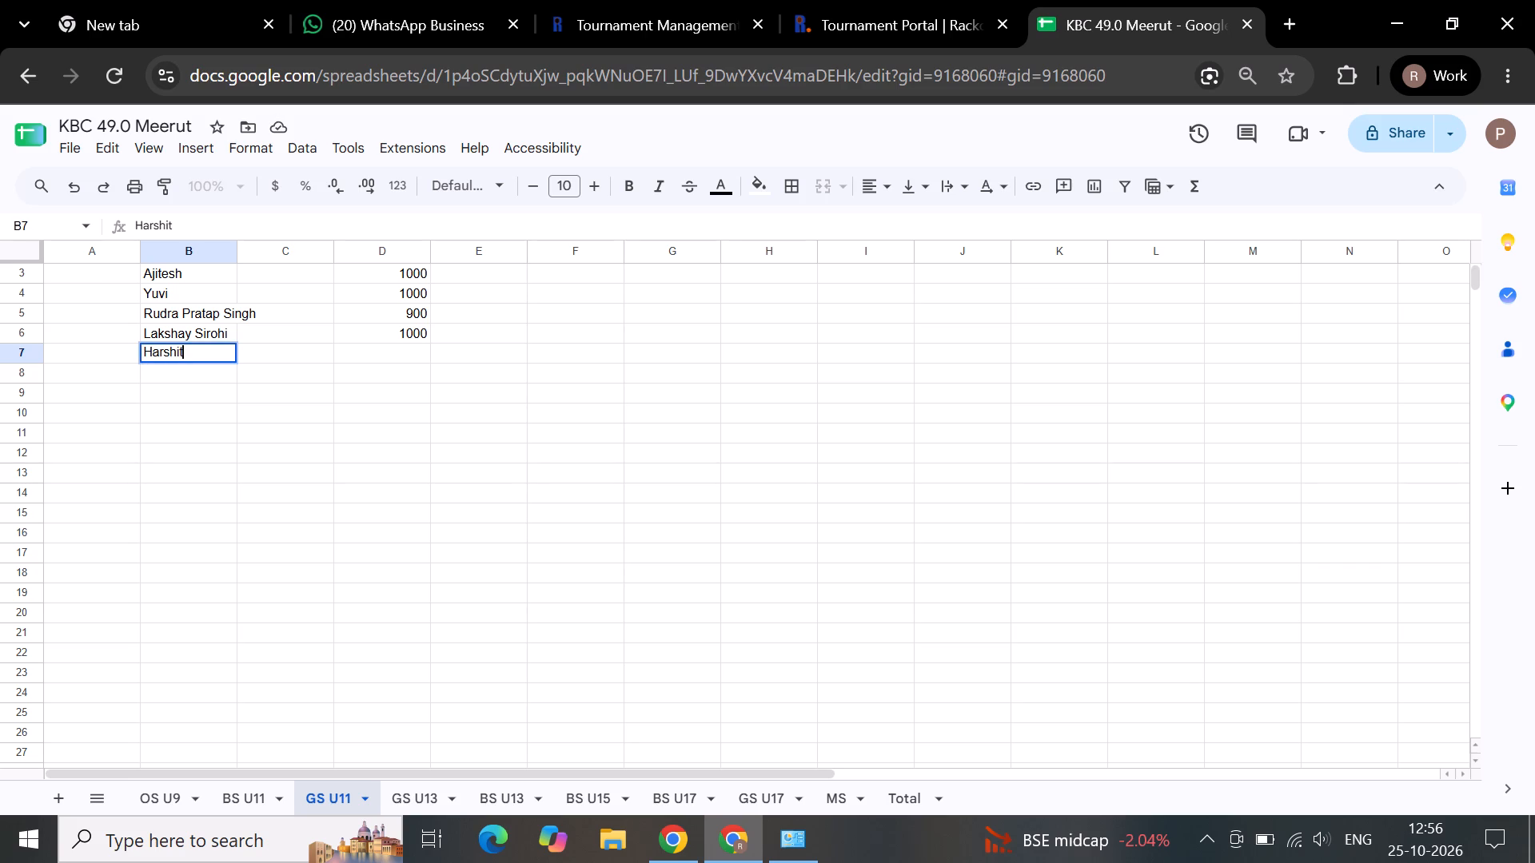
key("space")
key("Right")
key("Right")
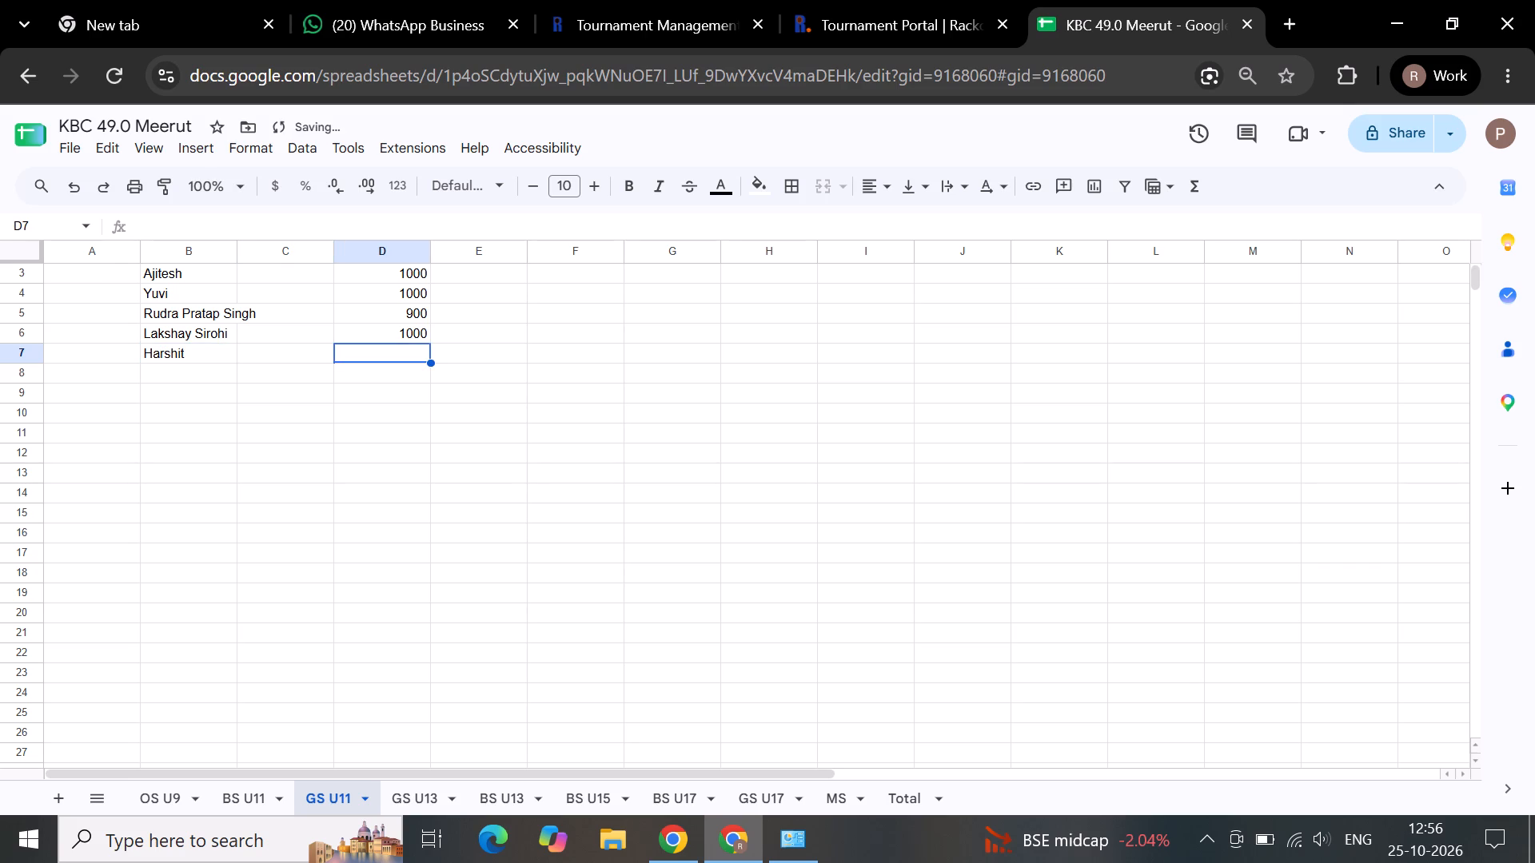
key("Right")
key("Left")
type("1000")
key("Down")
Enter the names Sarthak in B8 and Yatharth in B9 of the Name column.
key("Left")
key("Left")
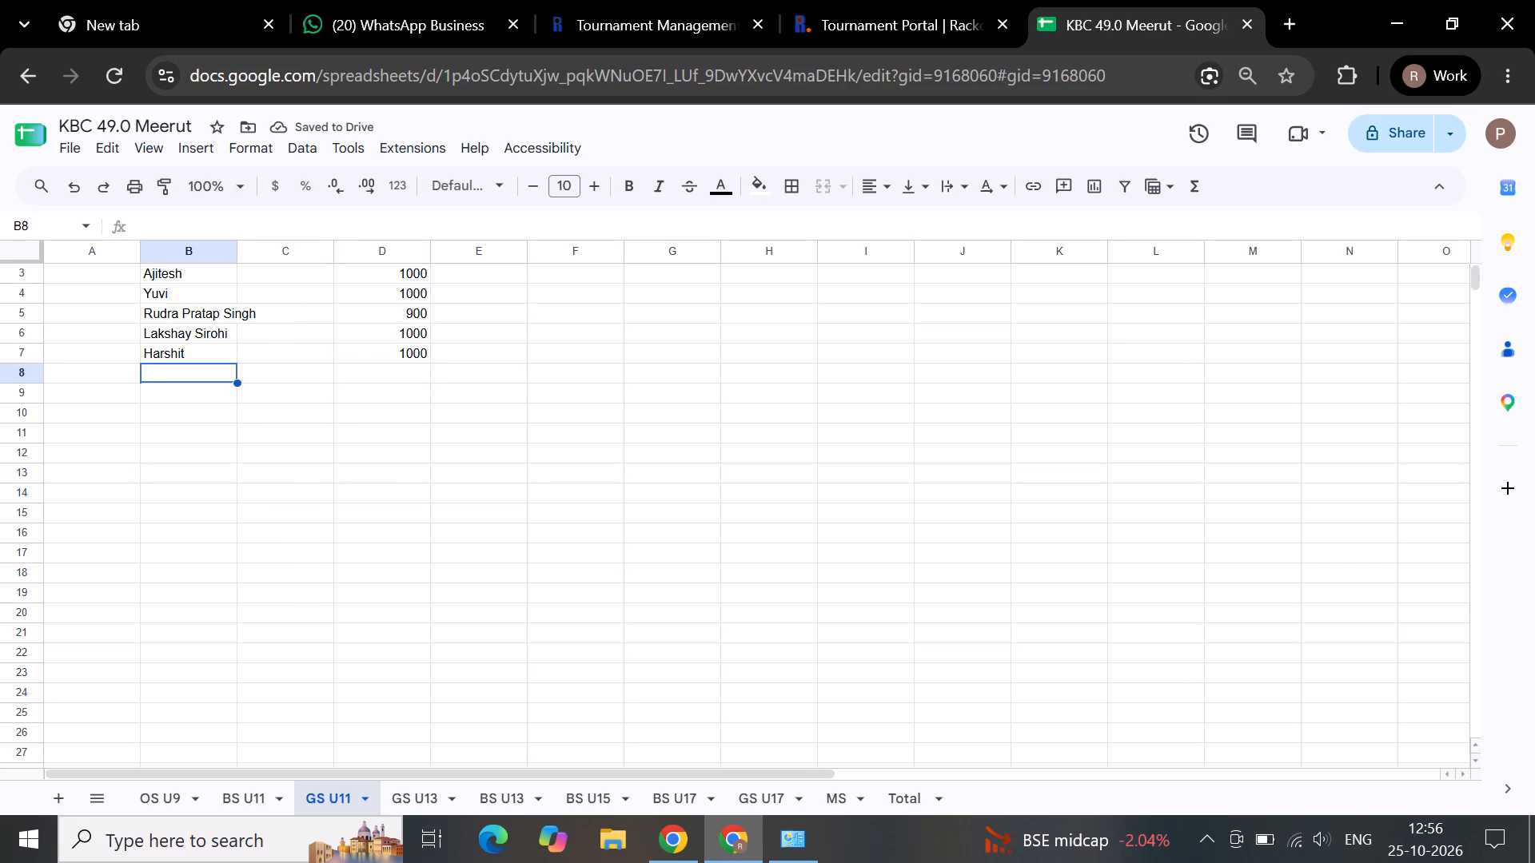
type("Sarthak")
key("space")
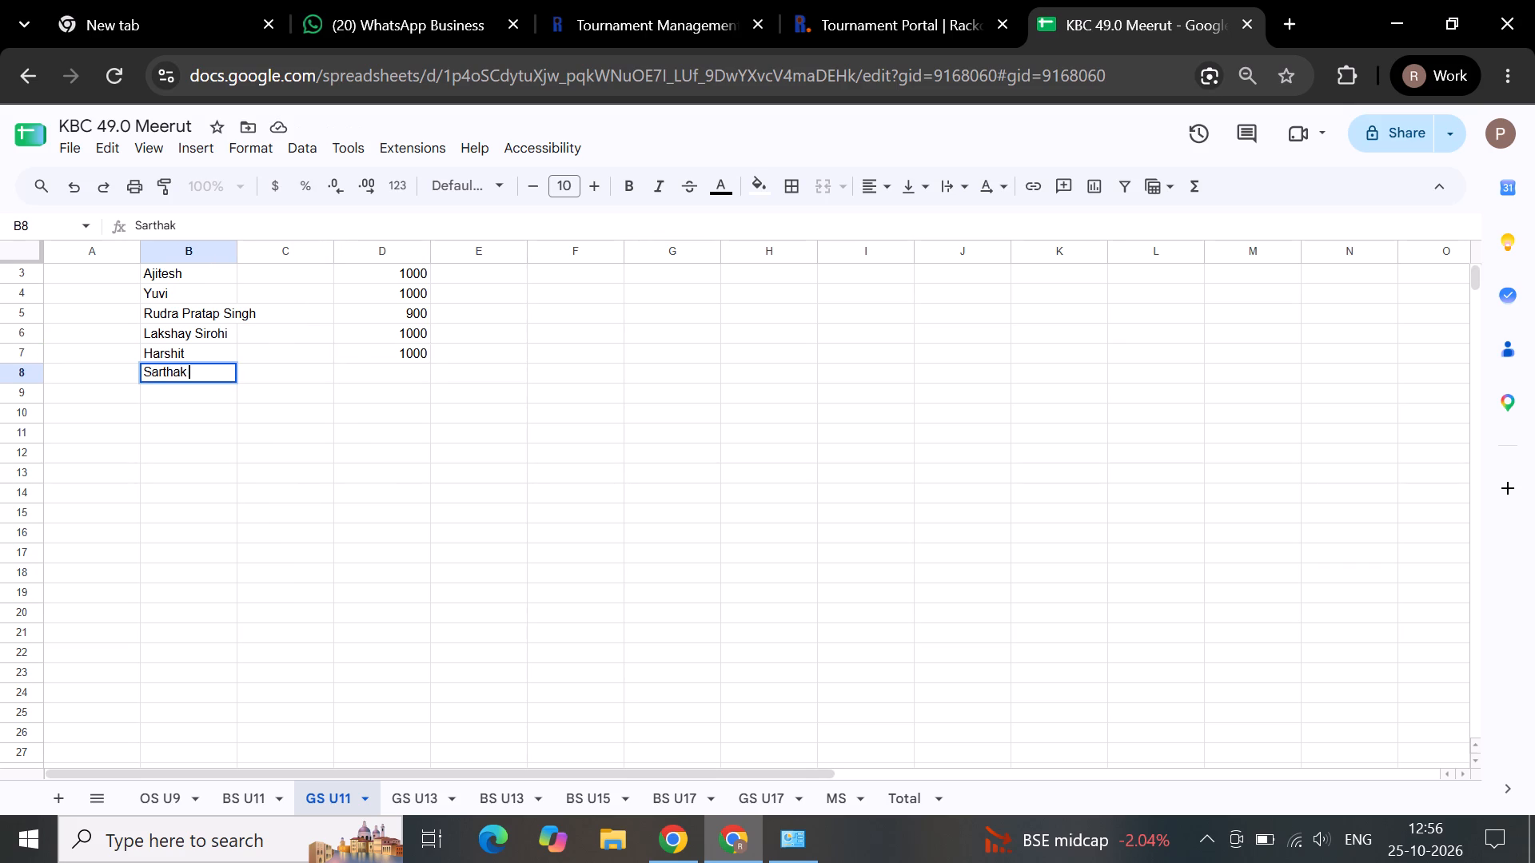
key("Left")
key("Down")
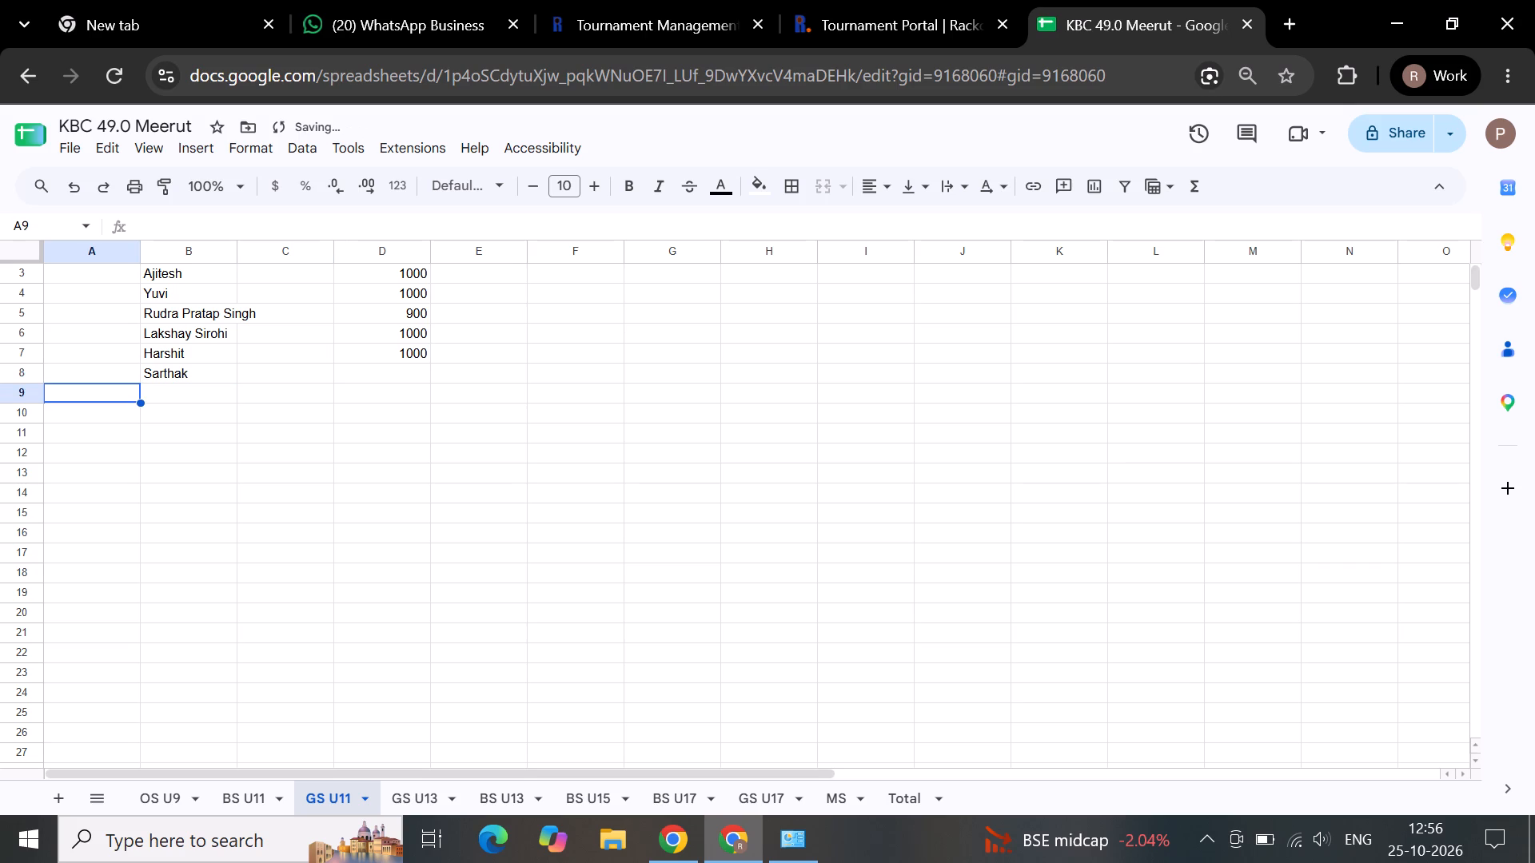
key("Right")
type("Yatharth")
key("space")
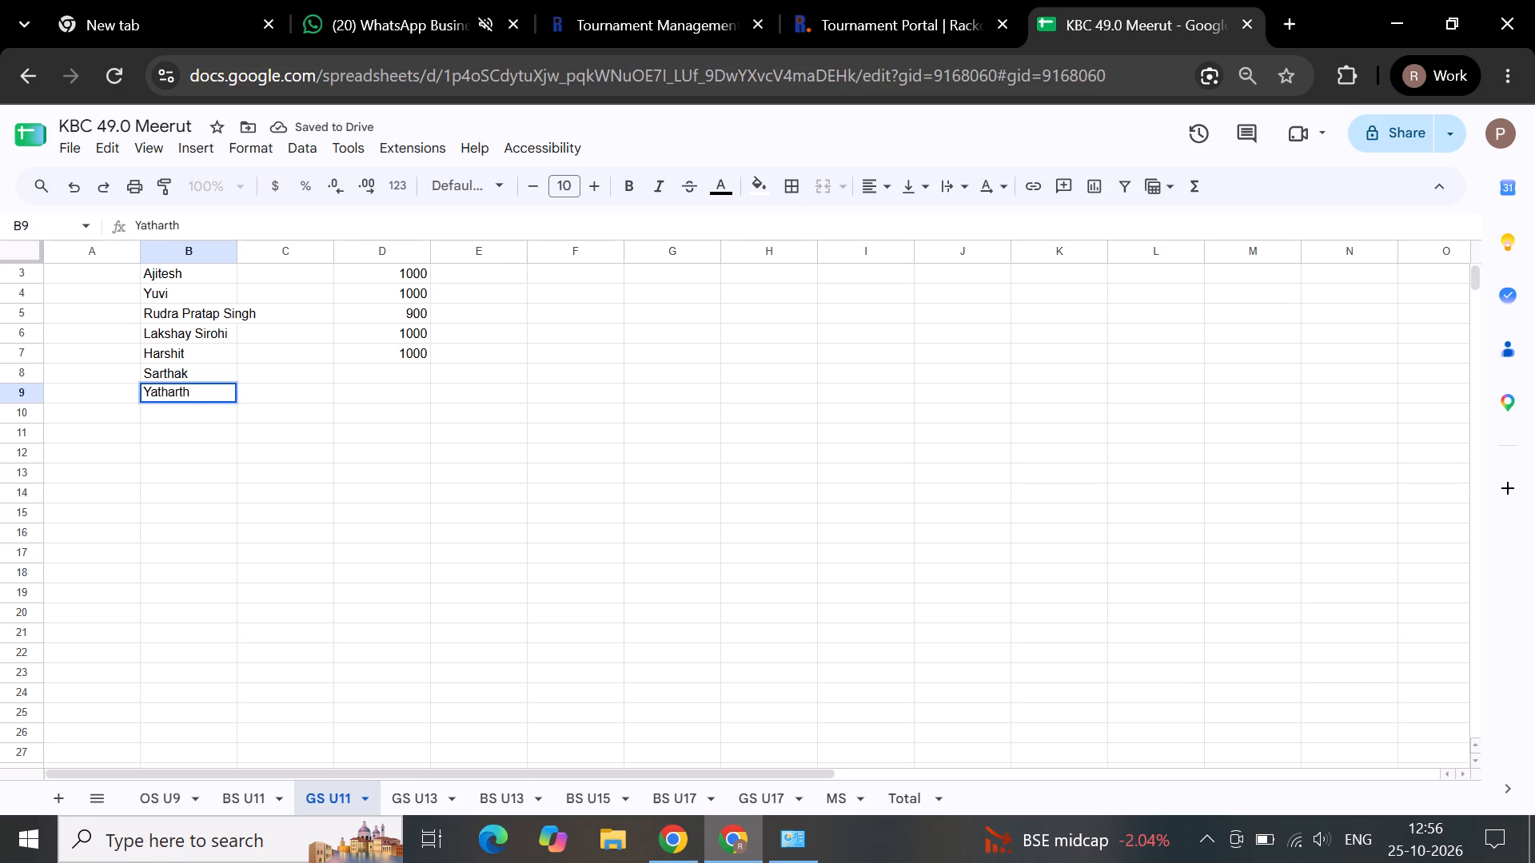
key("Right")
Enter a cash amount of 900 for both Yatharth in D9 and Sarthak in D8.
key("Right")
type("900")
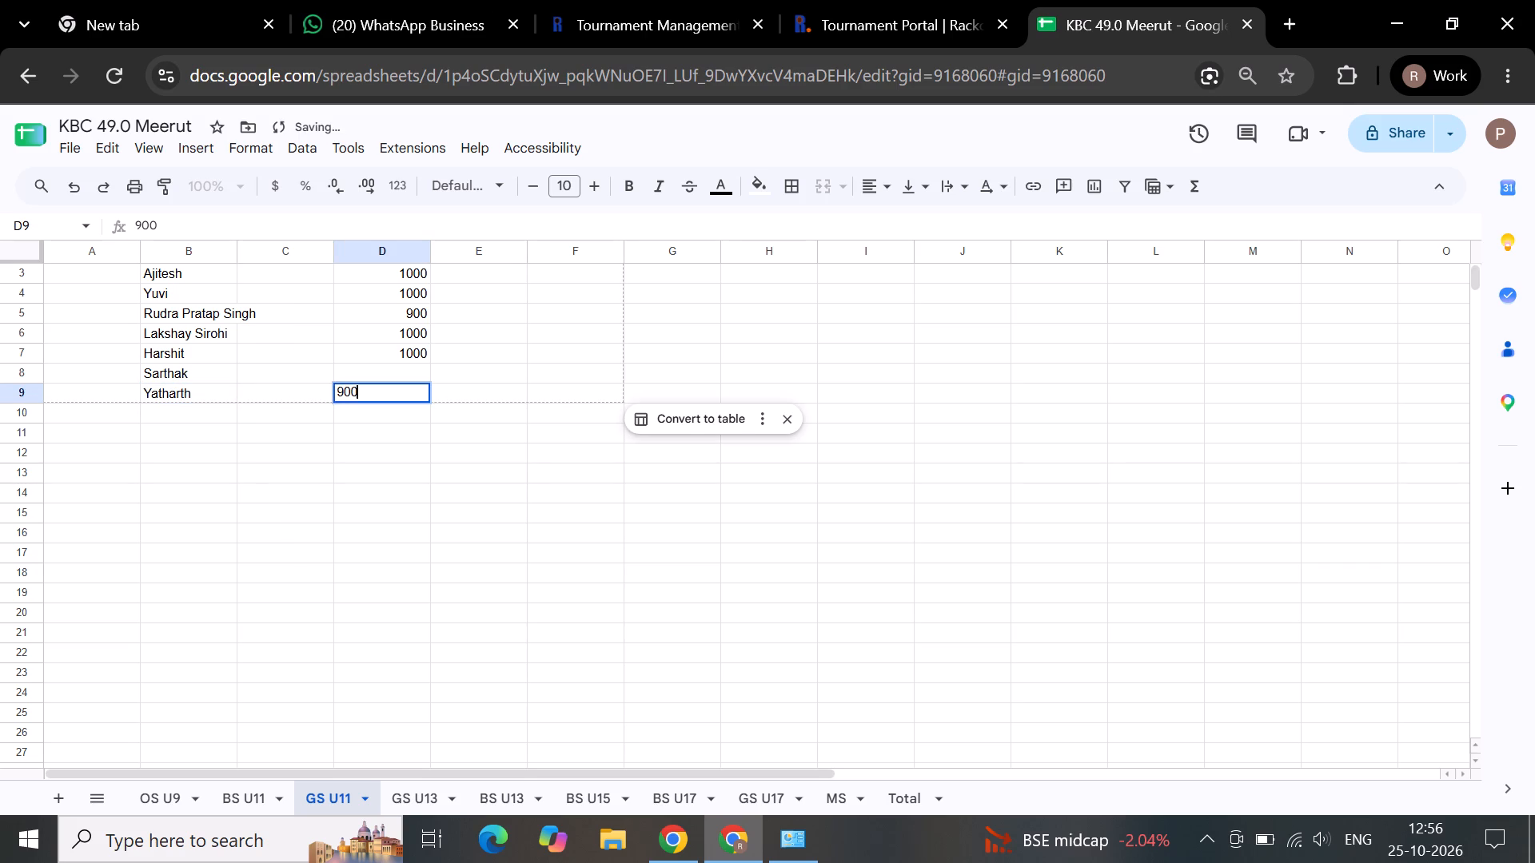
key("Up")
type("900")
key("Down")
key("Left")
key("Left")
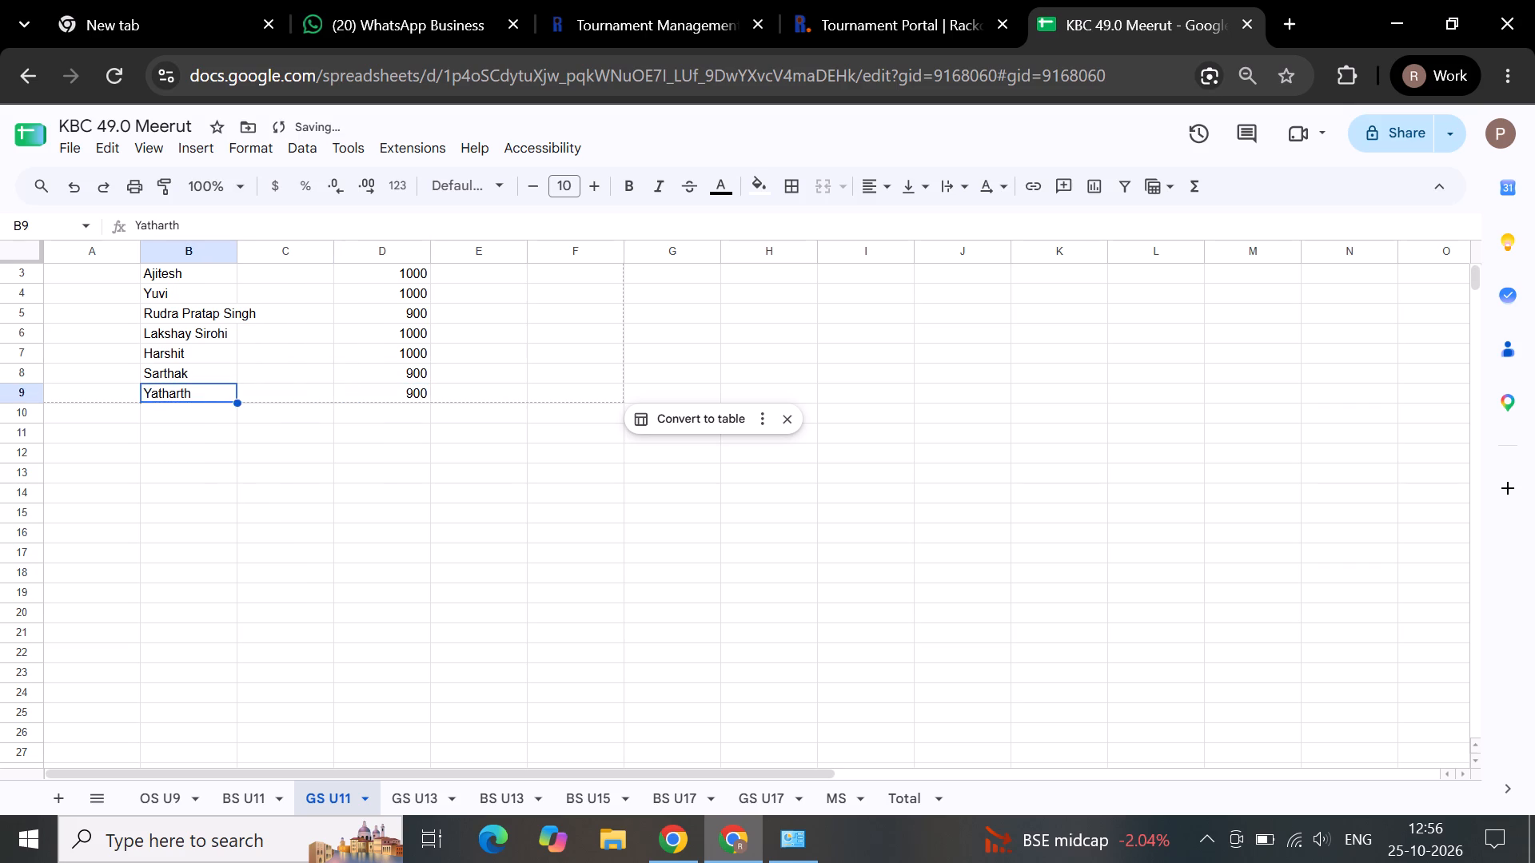
Add Mayank in B10 of the GS U11 sheet with an amount of 1000 in E10.
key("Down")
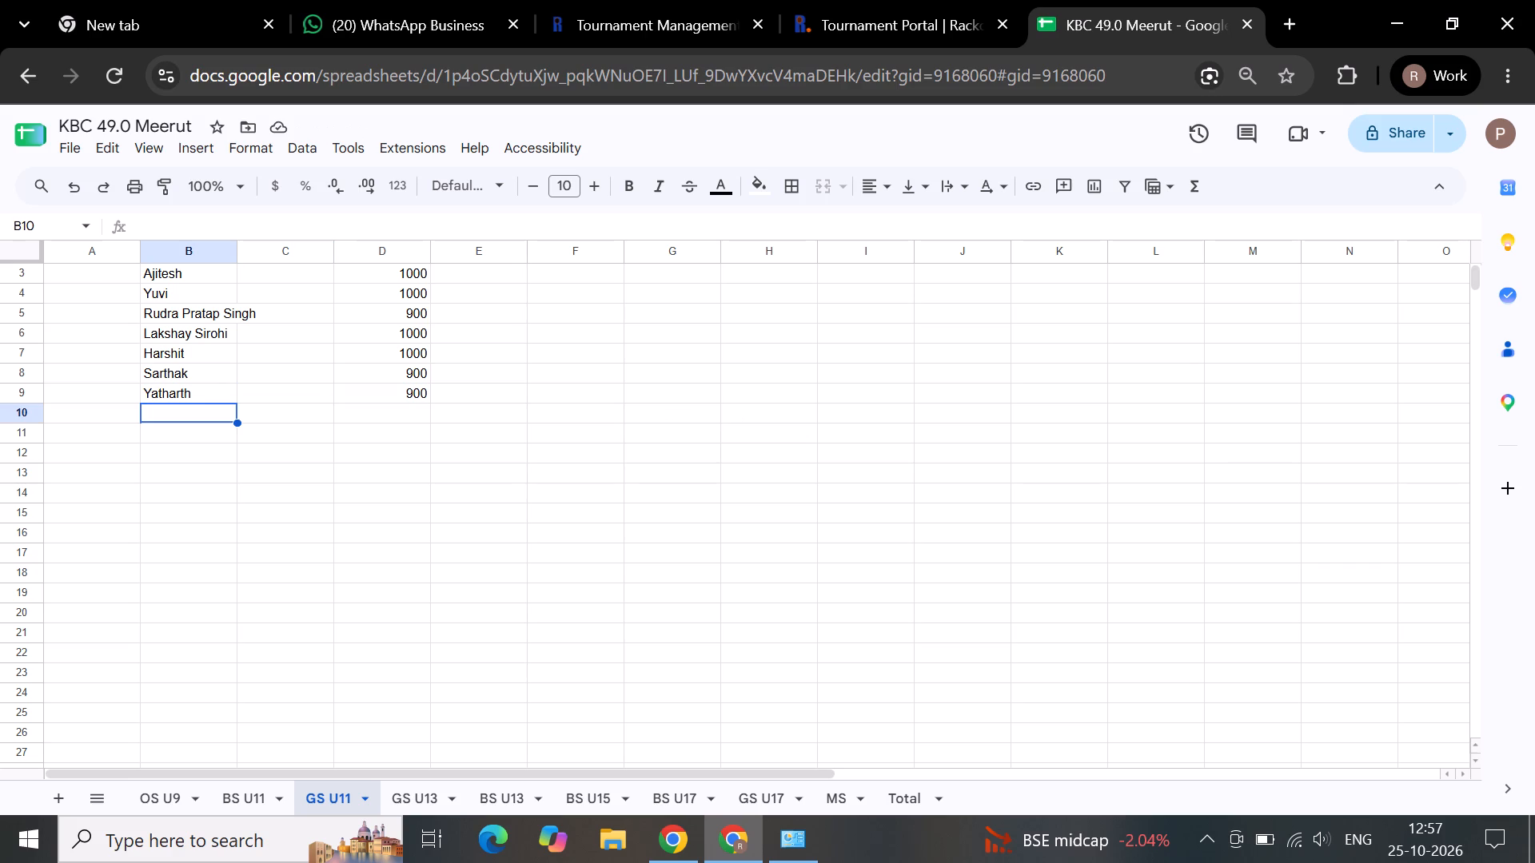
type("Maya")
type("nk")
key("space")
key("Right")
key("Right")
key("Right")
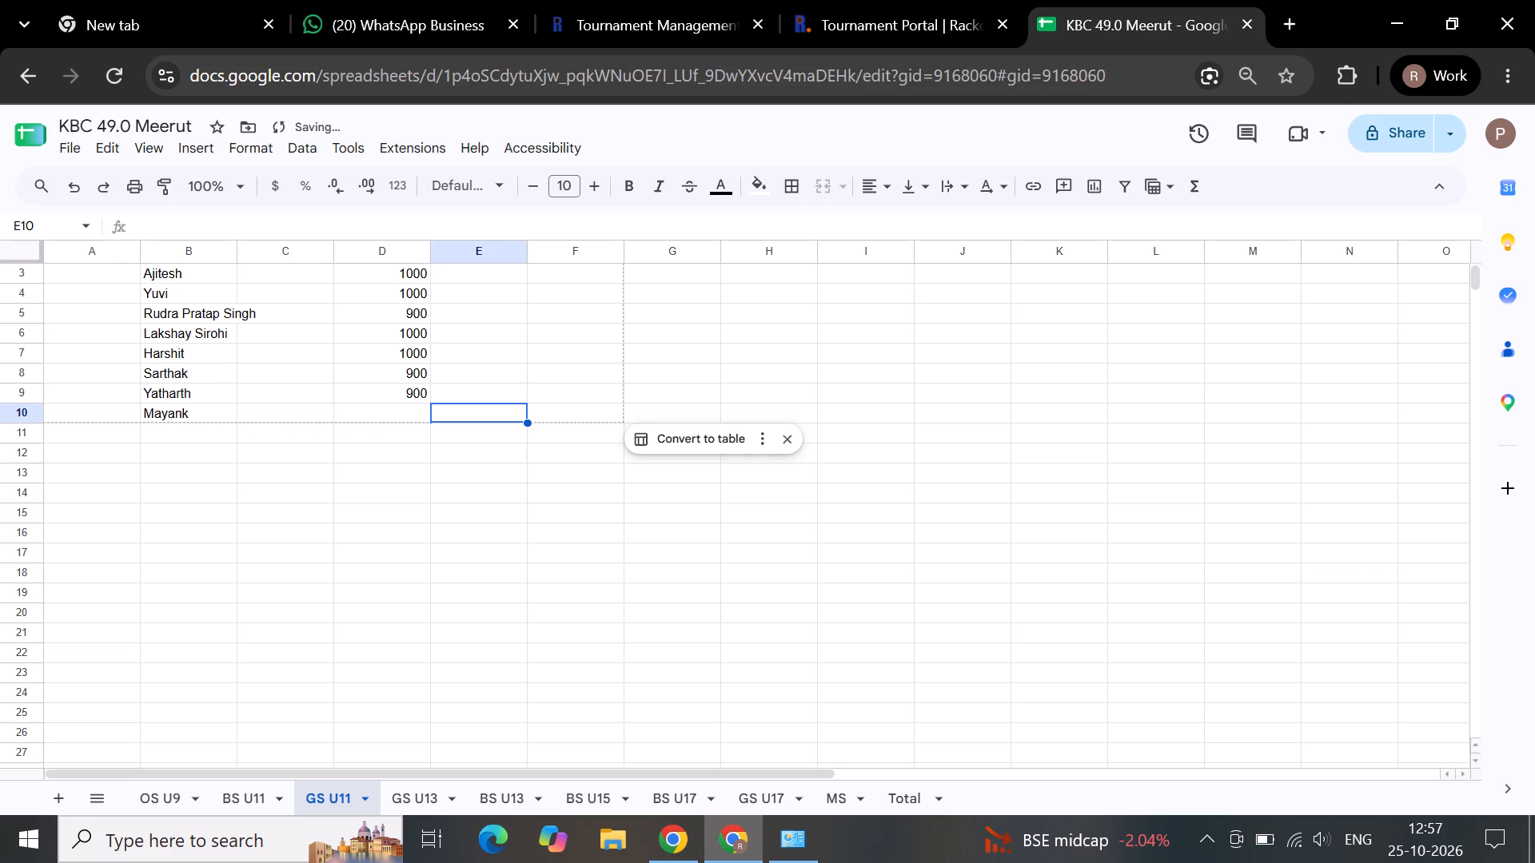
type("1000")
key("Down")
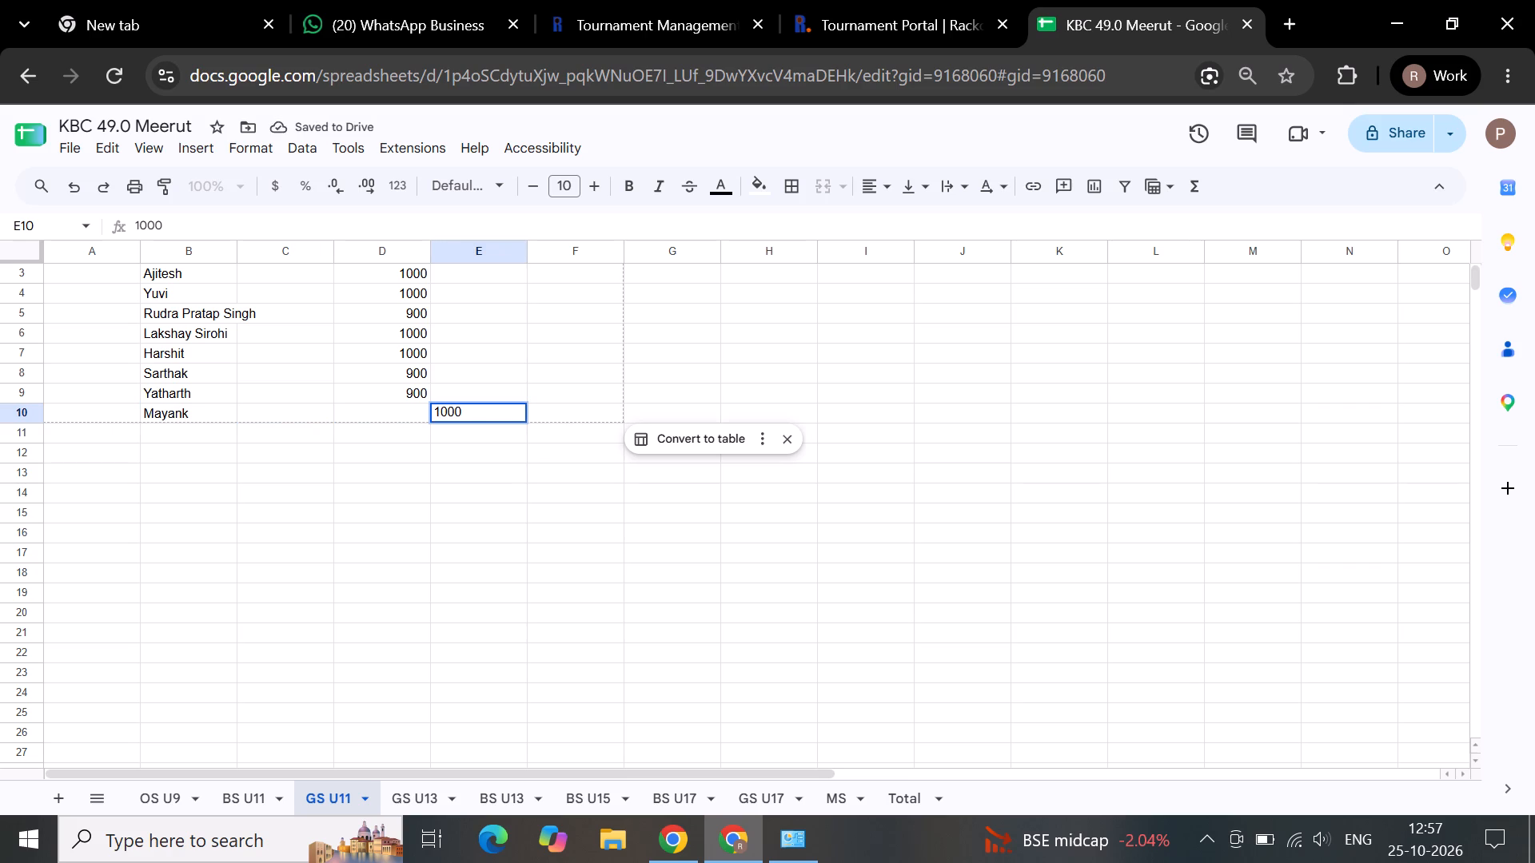
Add Dev in B11 with a cash amount of 1000 in D11.
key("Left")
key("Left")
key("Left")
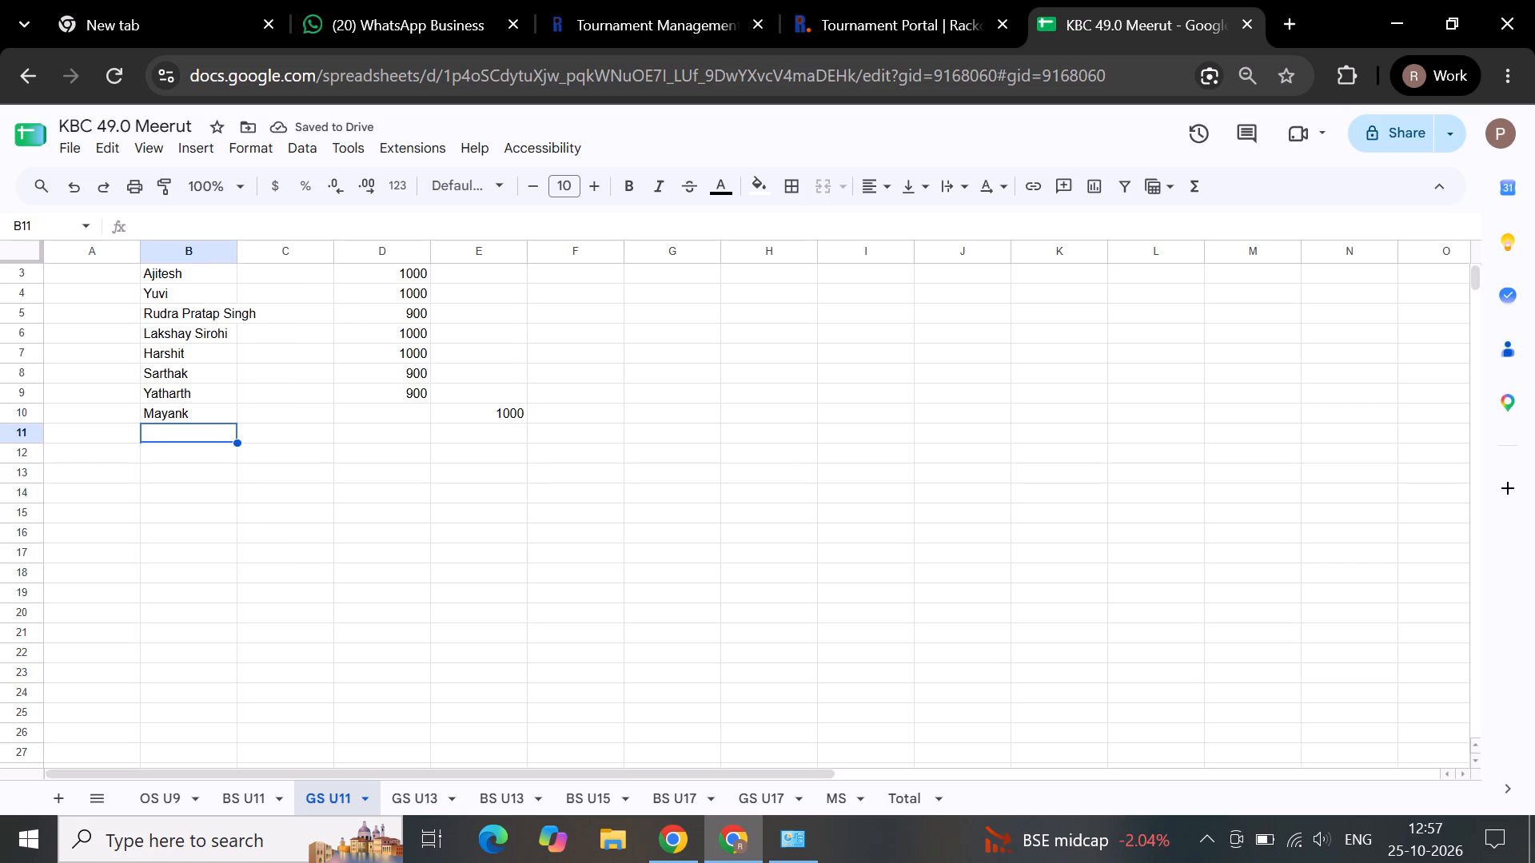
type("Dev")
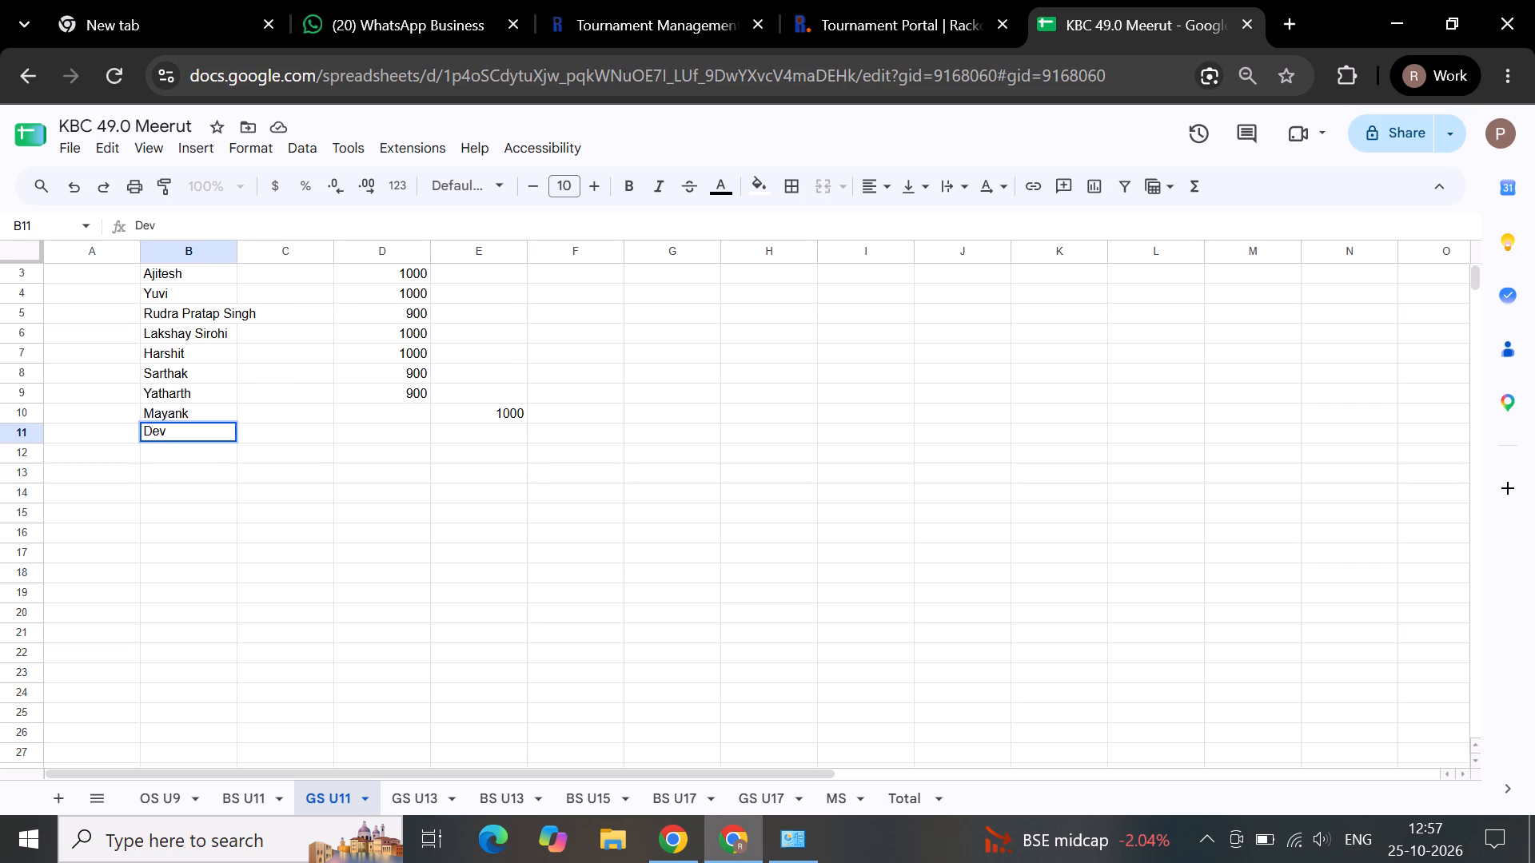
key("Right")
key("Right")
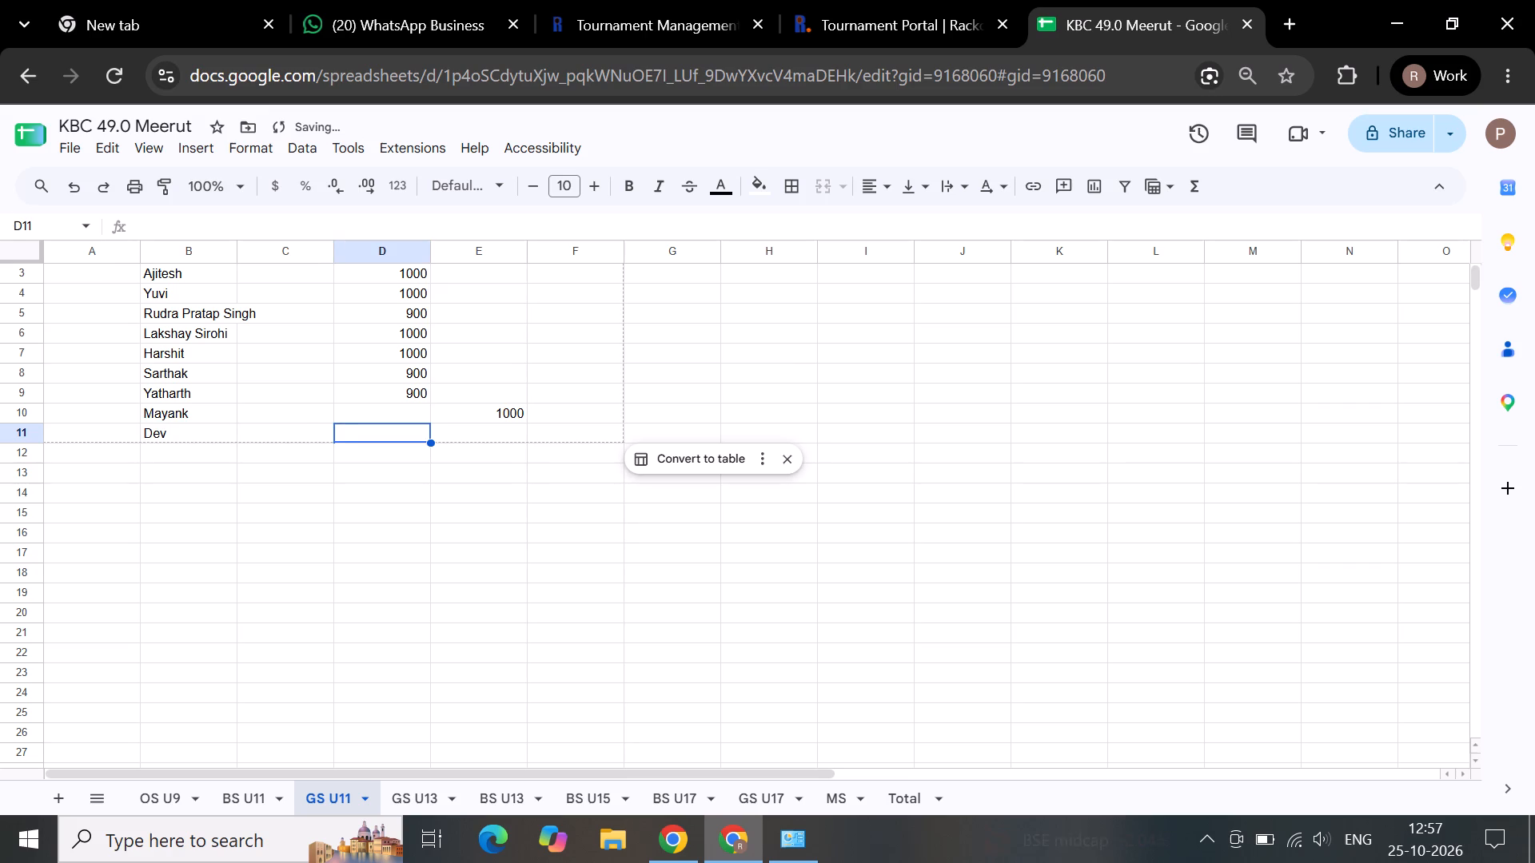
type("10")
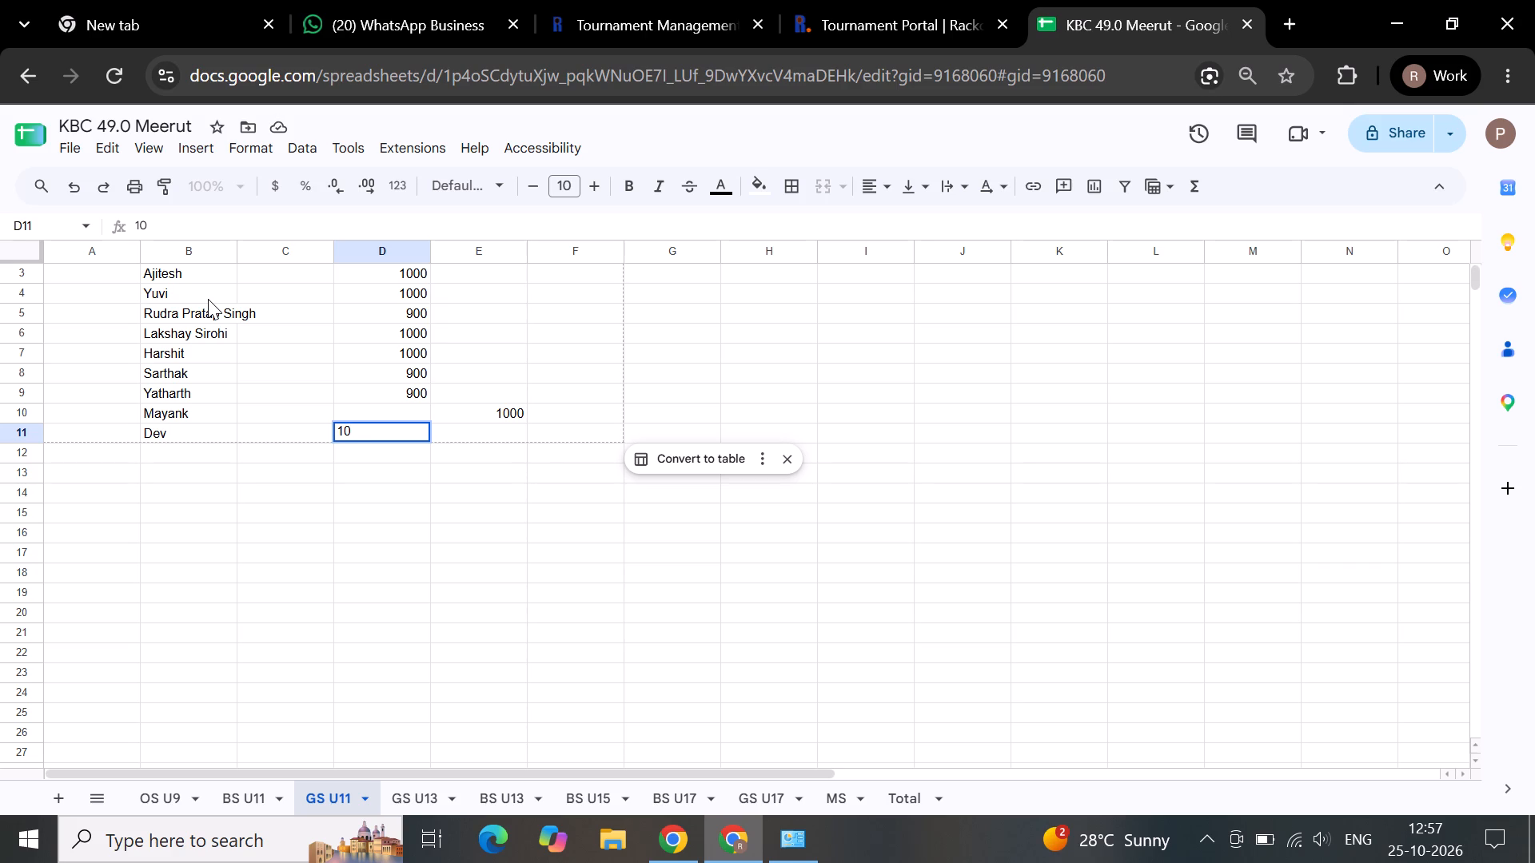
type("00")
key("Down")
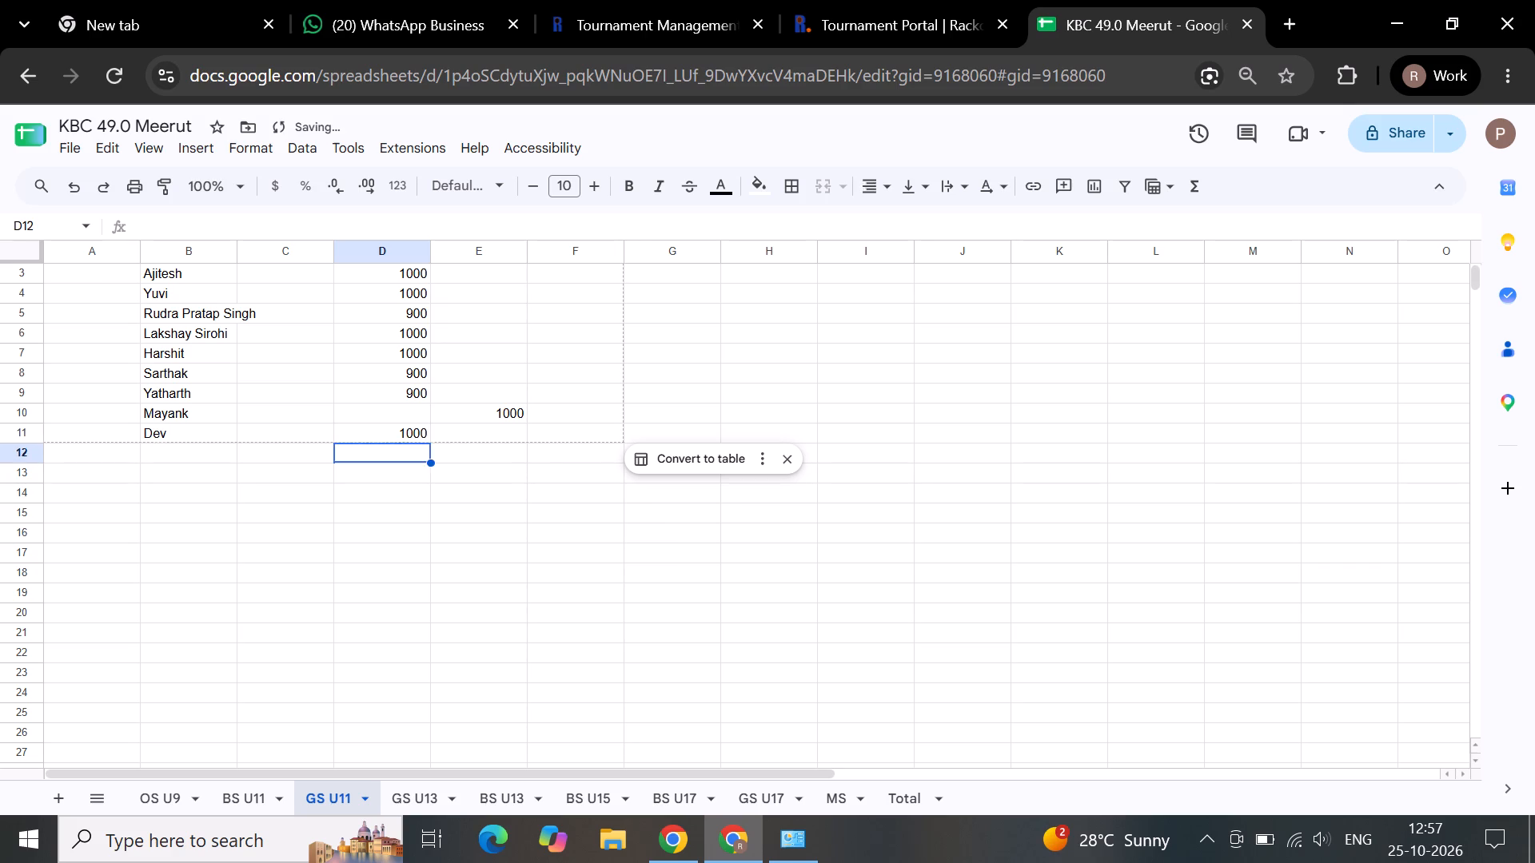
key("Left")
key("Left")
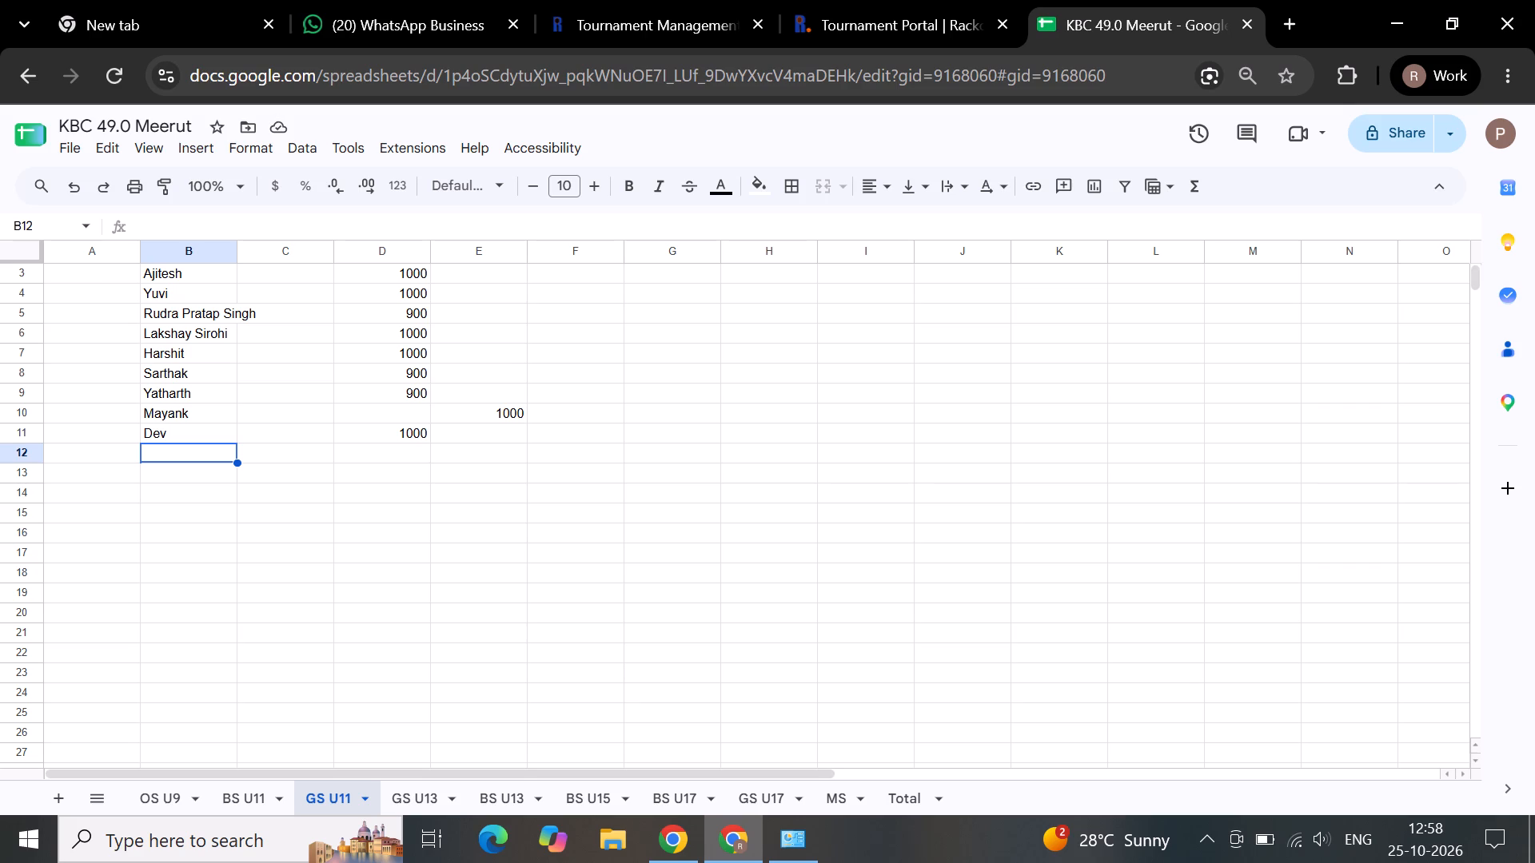
In the GS U13 sheet, set the seventh player's UPI amount in E8 to 1000.
left_click(423, 798)
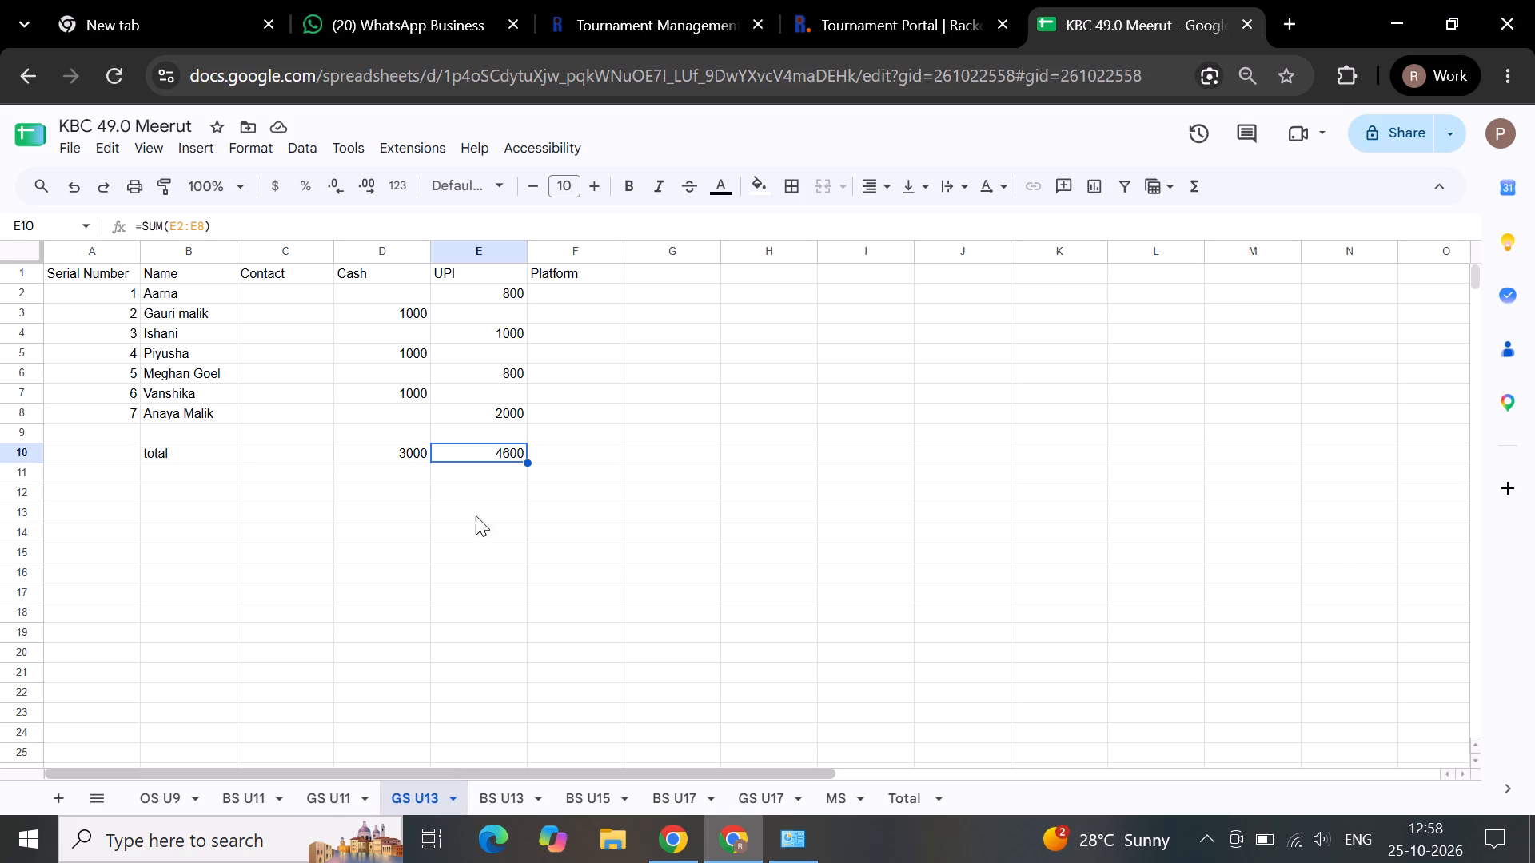
left_click(501, 411)
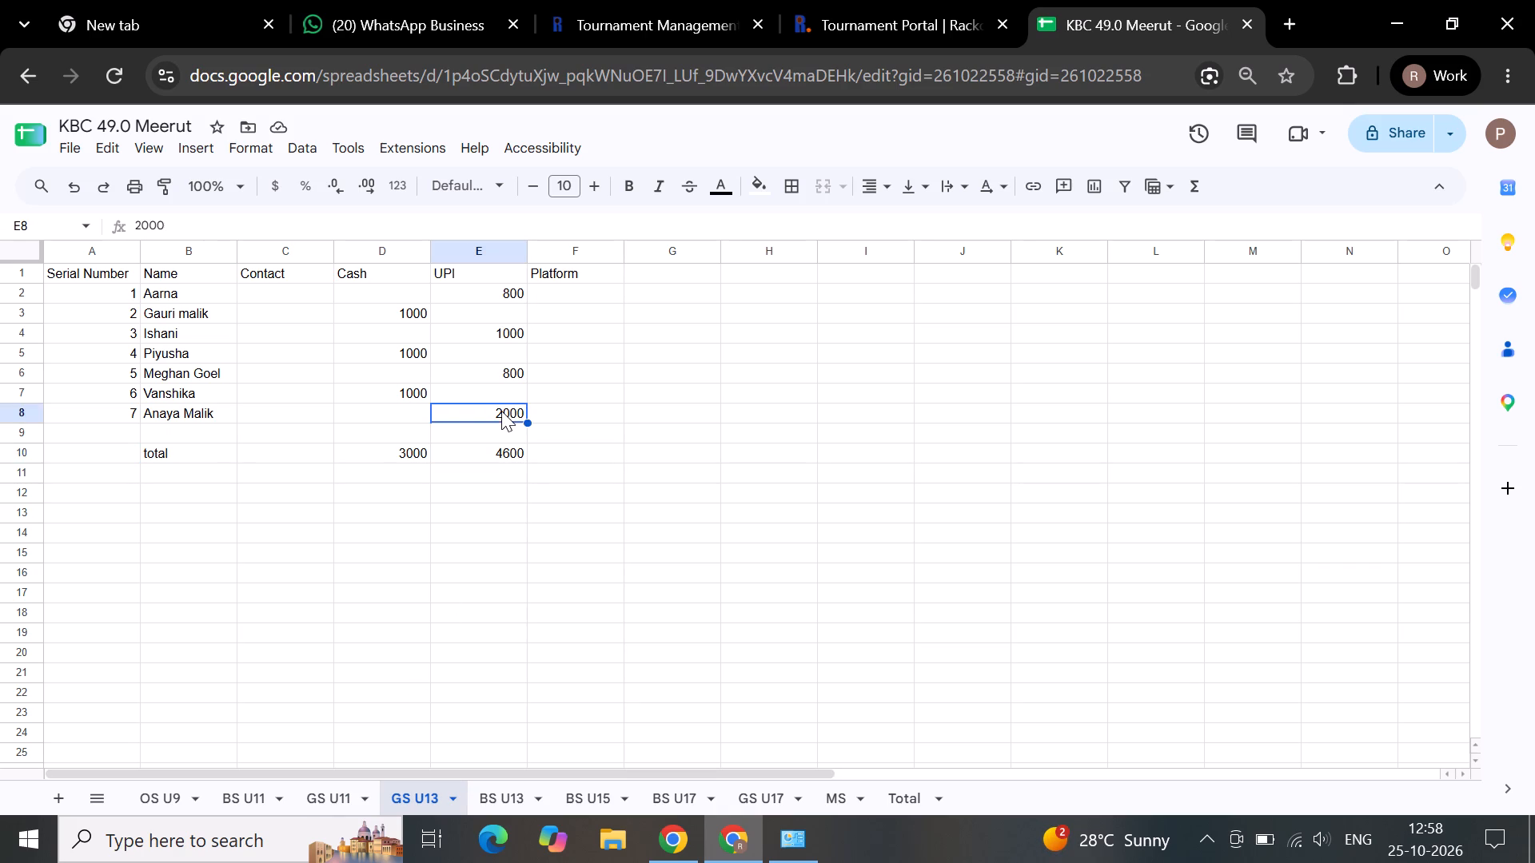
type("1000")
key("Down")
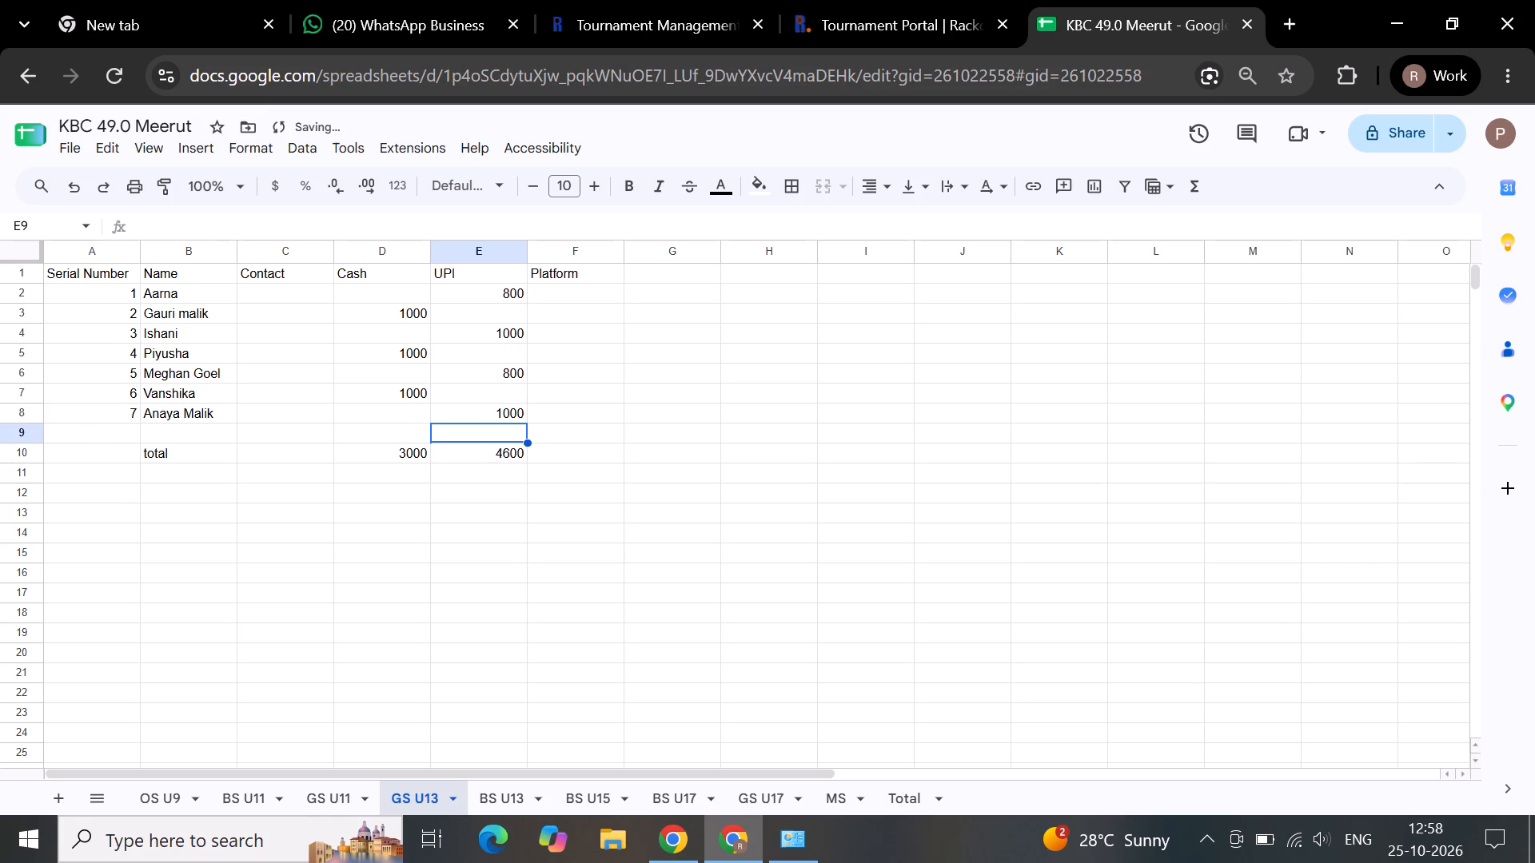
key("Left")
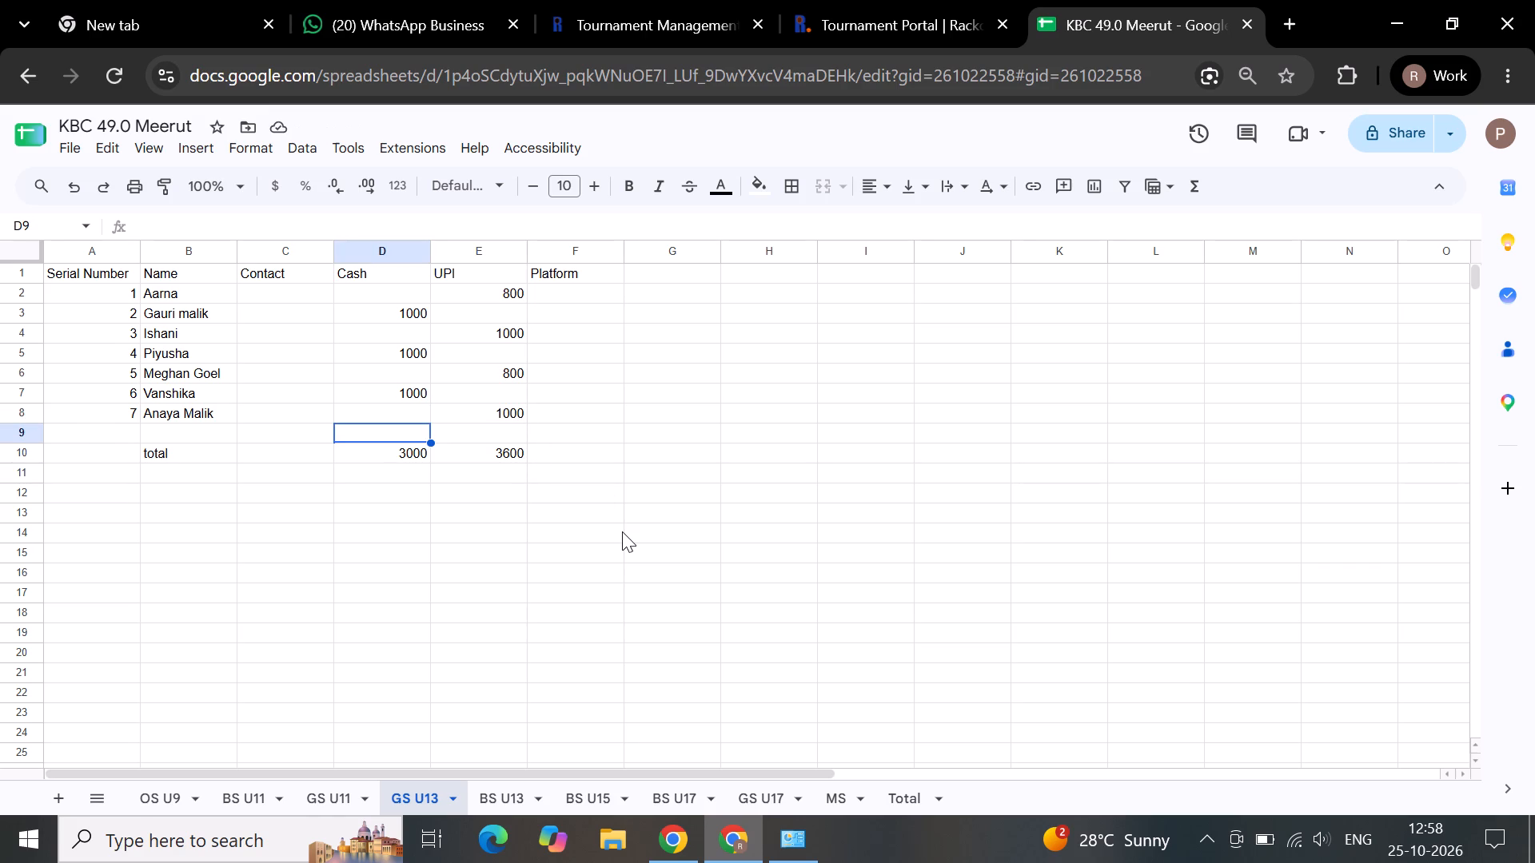
Check the BS U13 and BS U15 sheets for existing player entries, comparing with the GS U13 sheet.
left_click(502, 788)
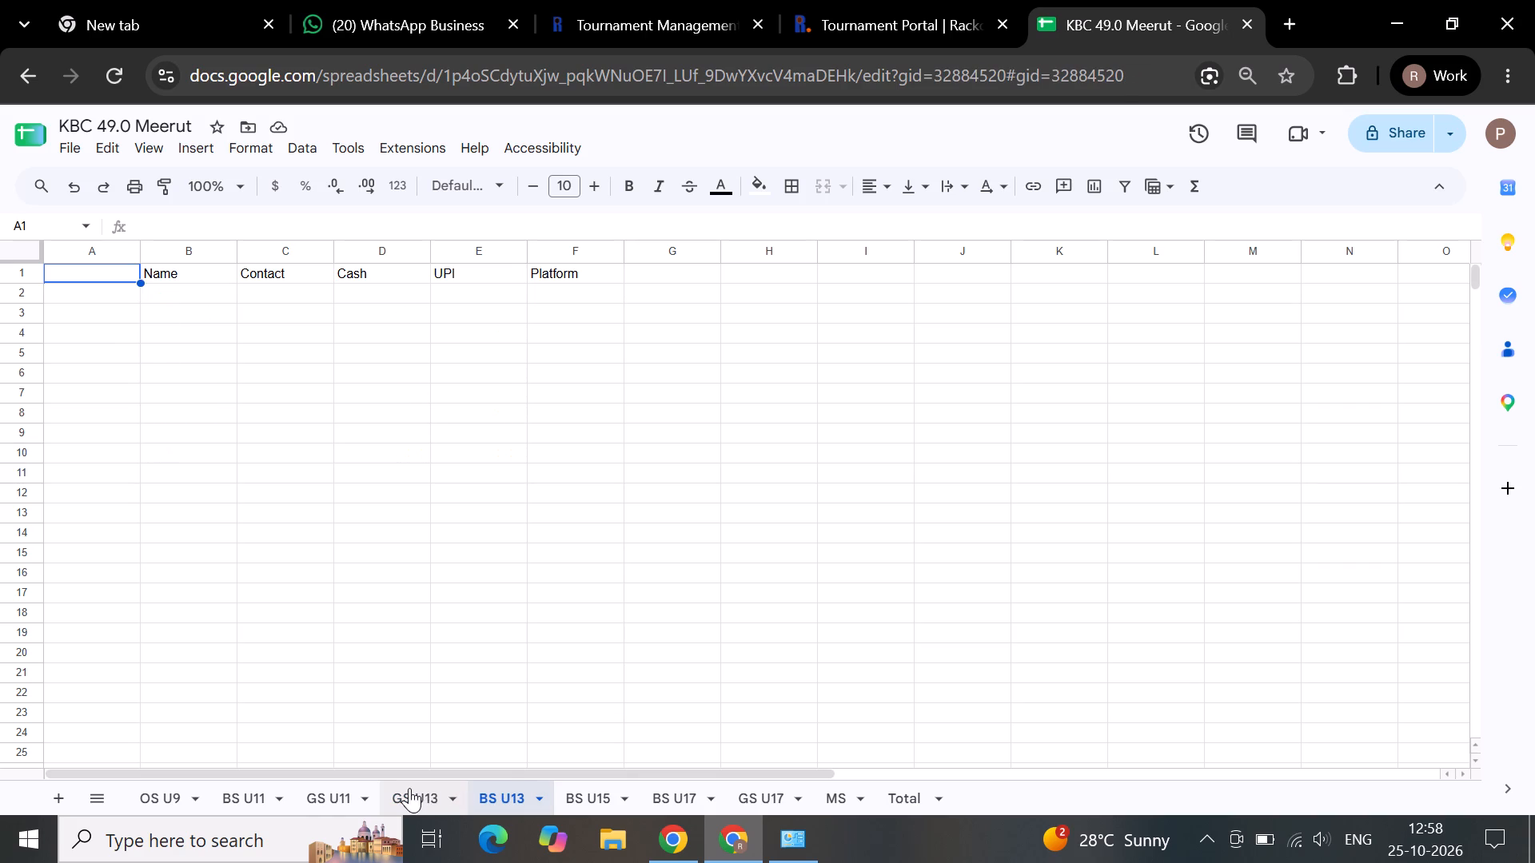
left_click(409, 788)
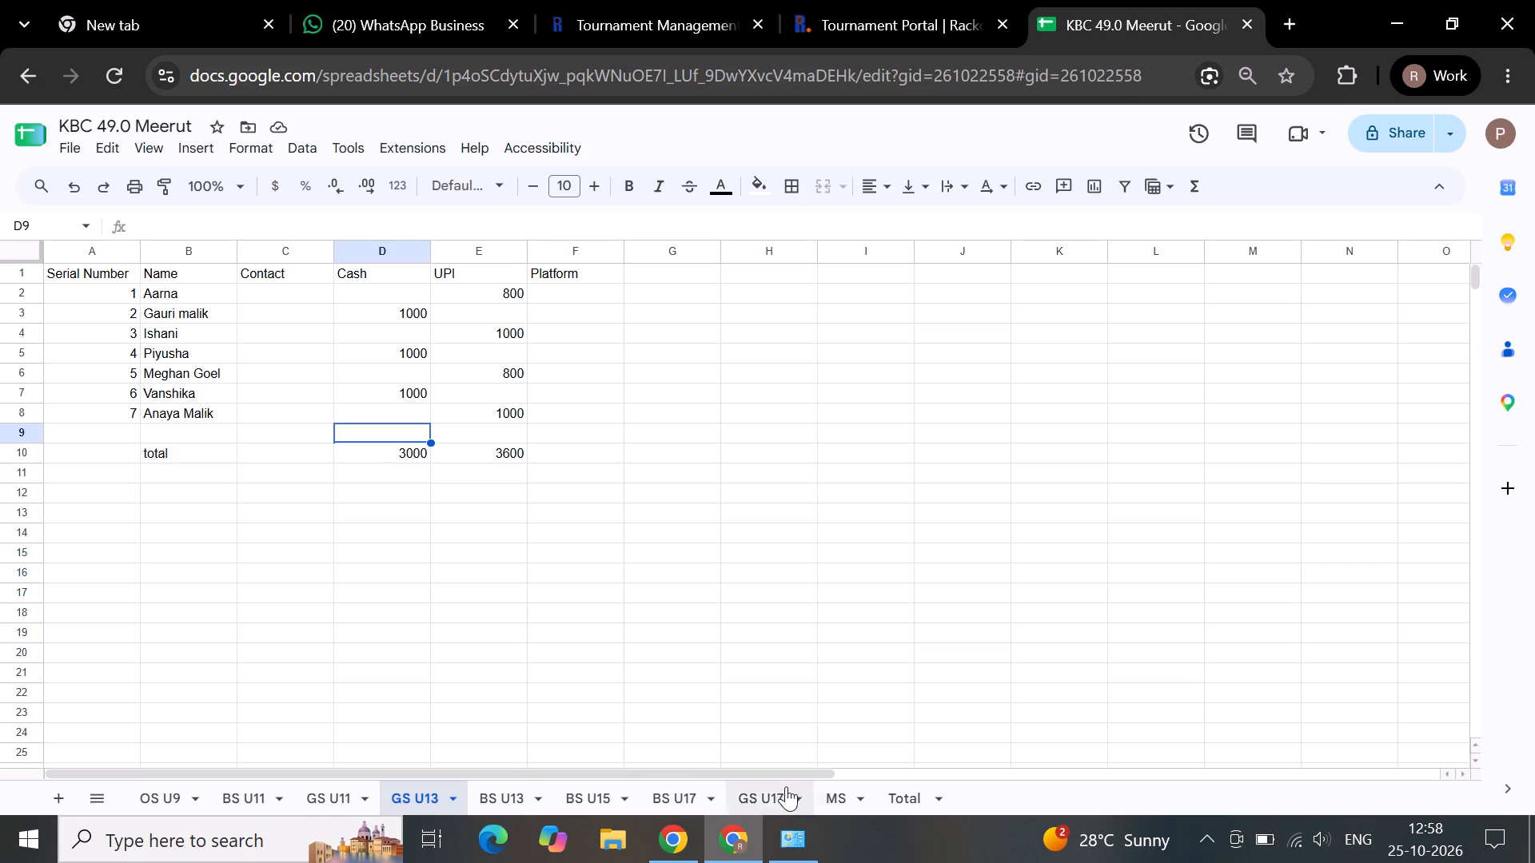
left_click(490, 798)
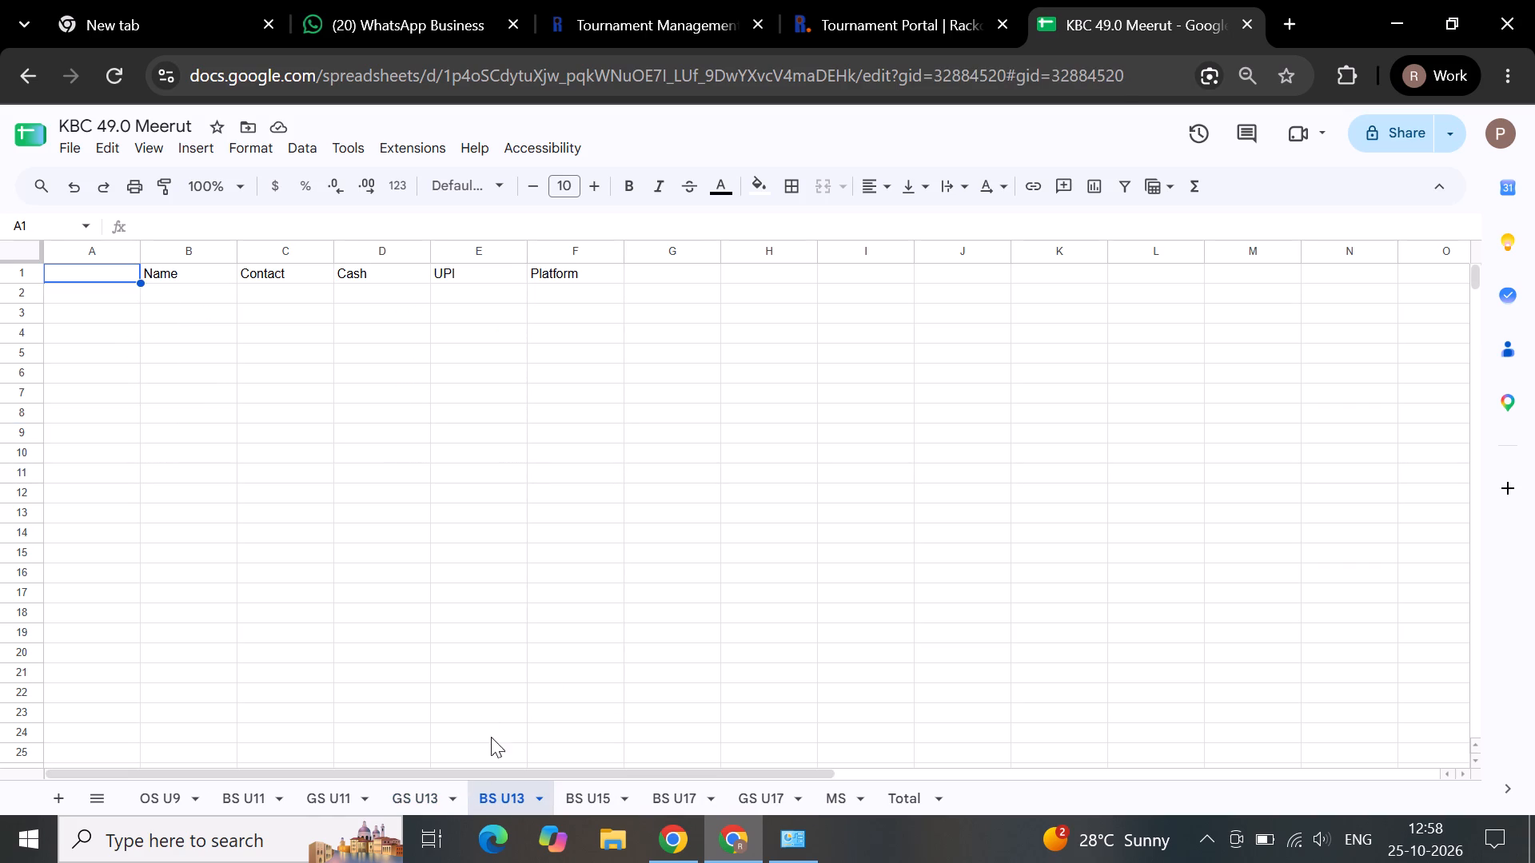
scroll(488, 627, "up", 5)
left_click(582, 789)
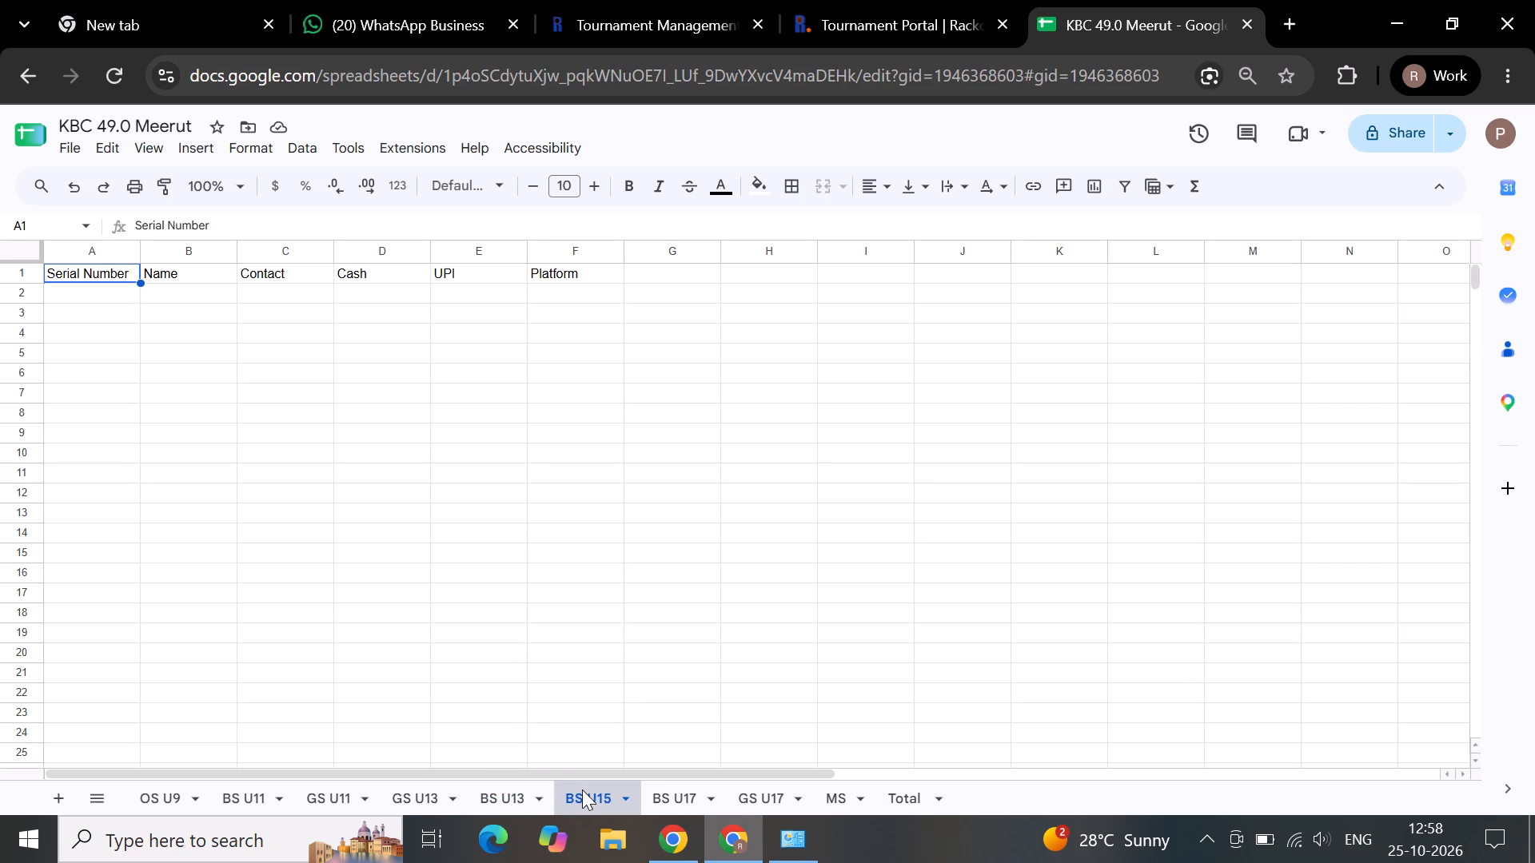
left_click(506, 795)
scroll(510, 645, "down", 1)
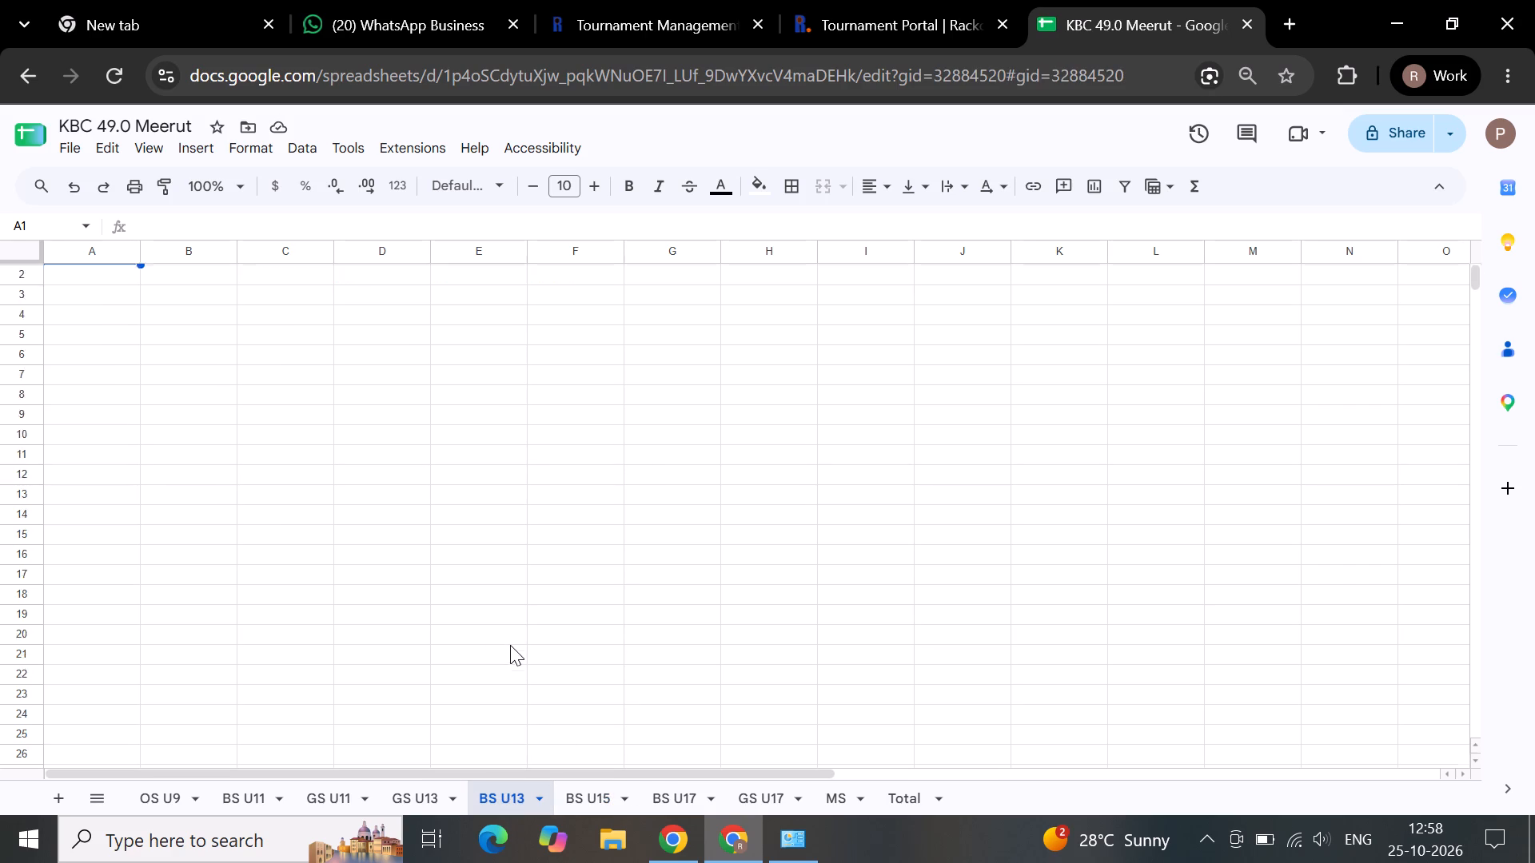
scroll(510, 645, "down", 1)
scroll(510, 645, "down", 20)
scroll(510, 645, "down", 3)
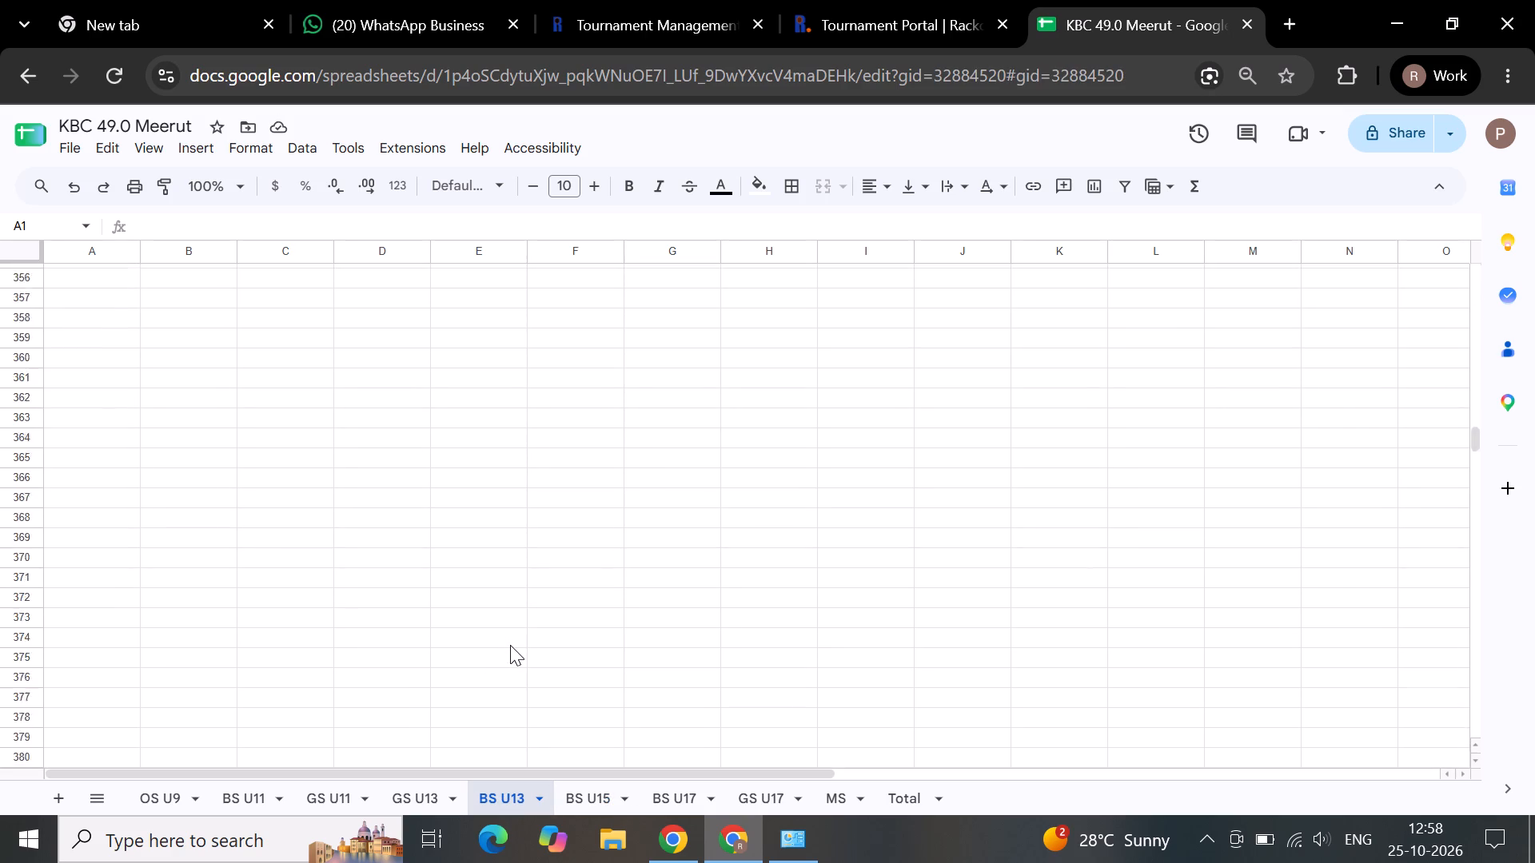
scroll(510, 645, "down", 16)
scroll(510, 644, "up", 20)
scroll(510, 644, "up", 3)
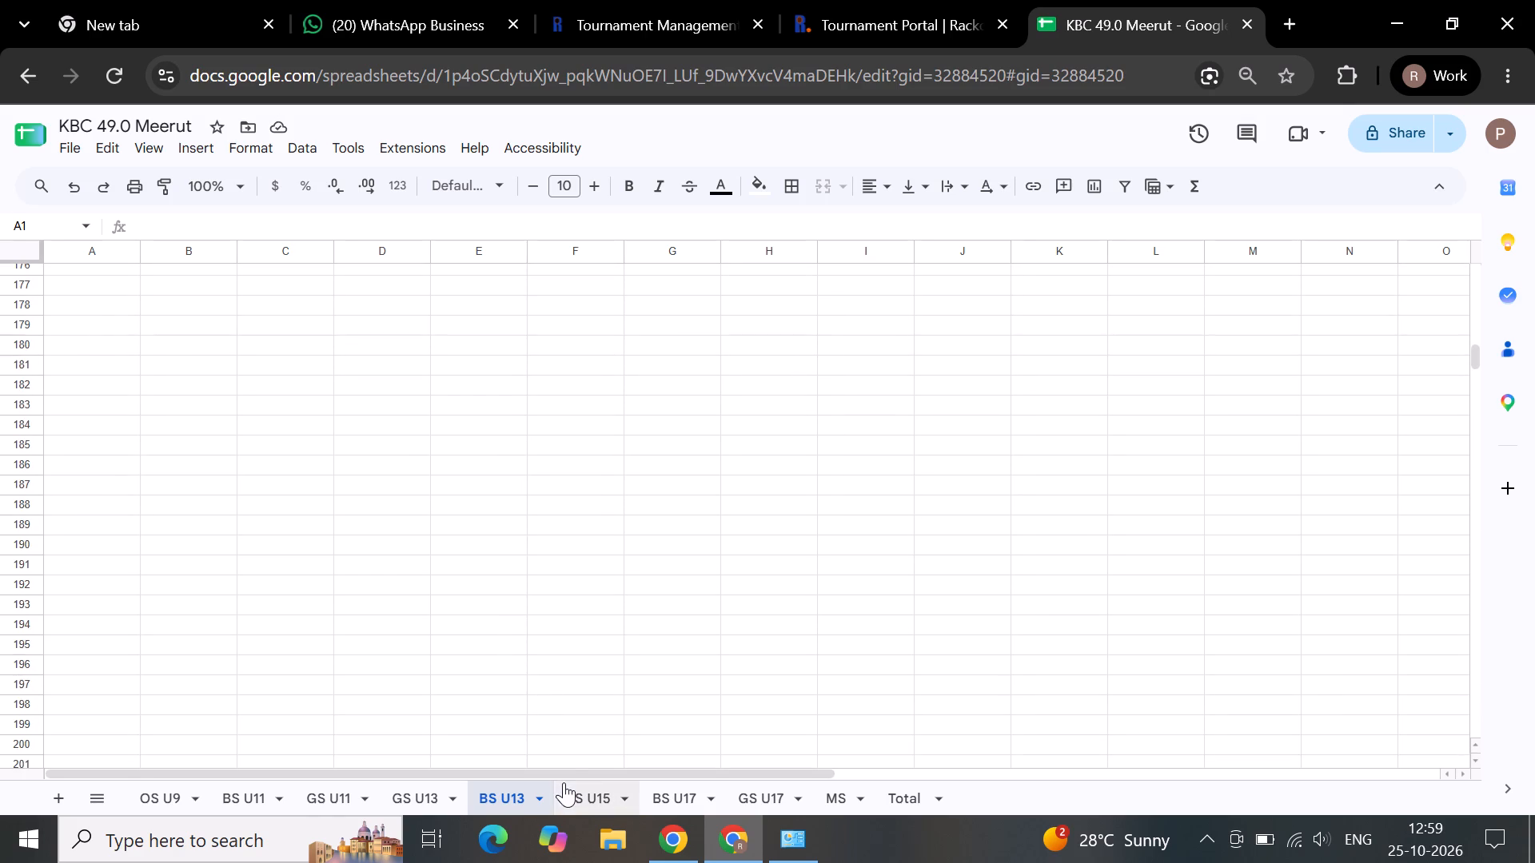
scroll(564, 782, "up", 13)
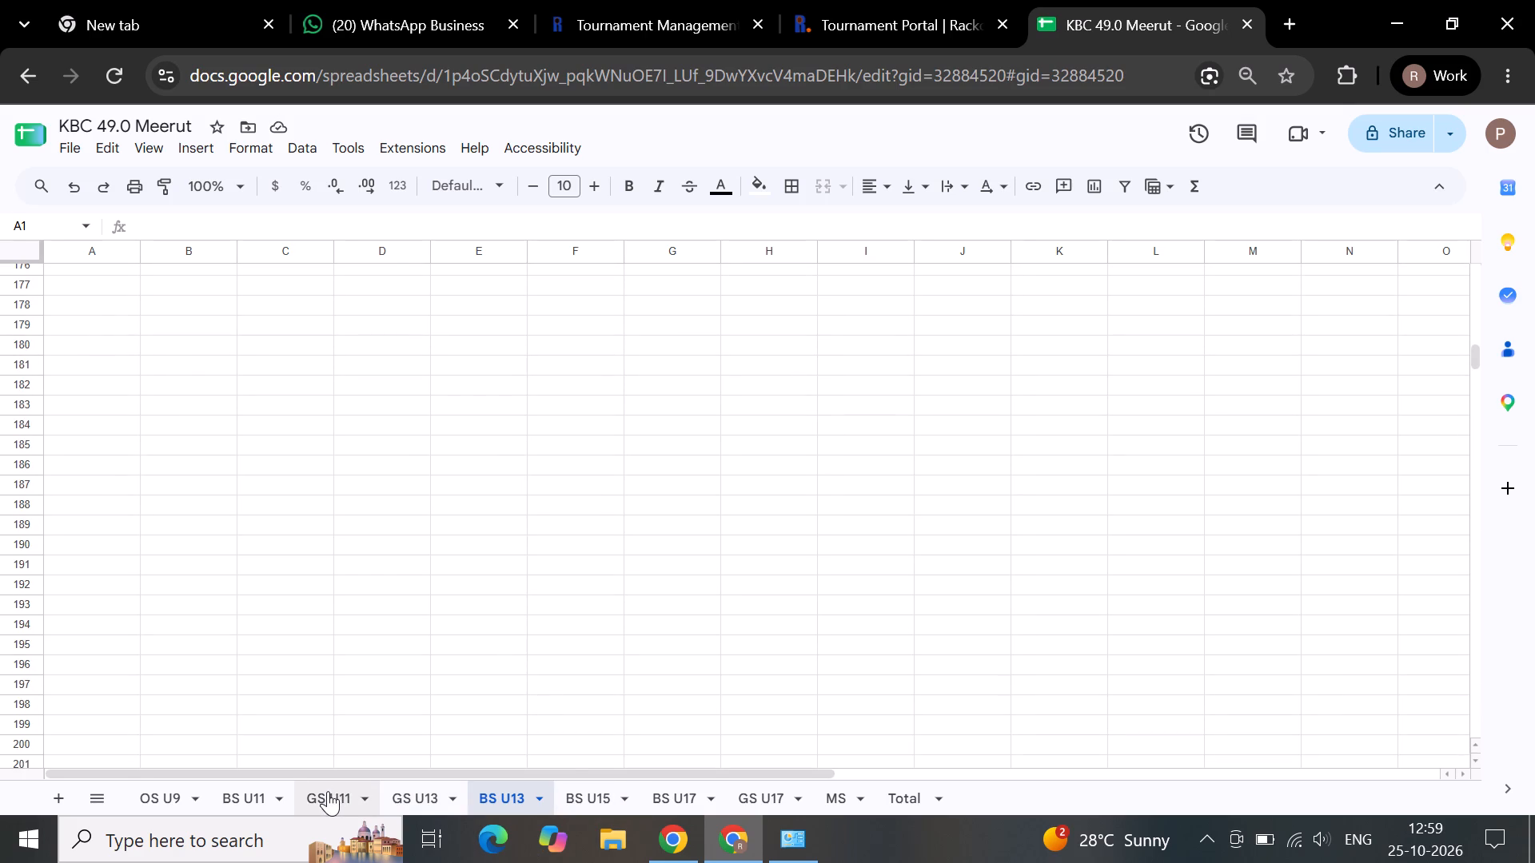
Try to rename the GS U11 sheet as BS U13.
left_click(328, 791)
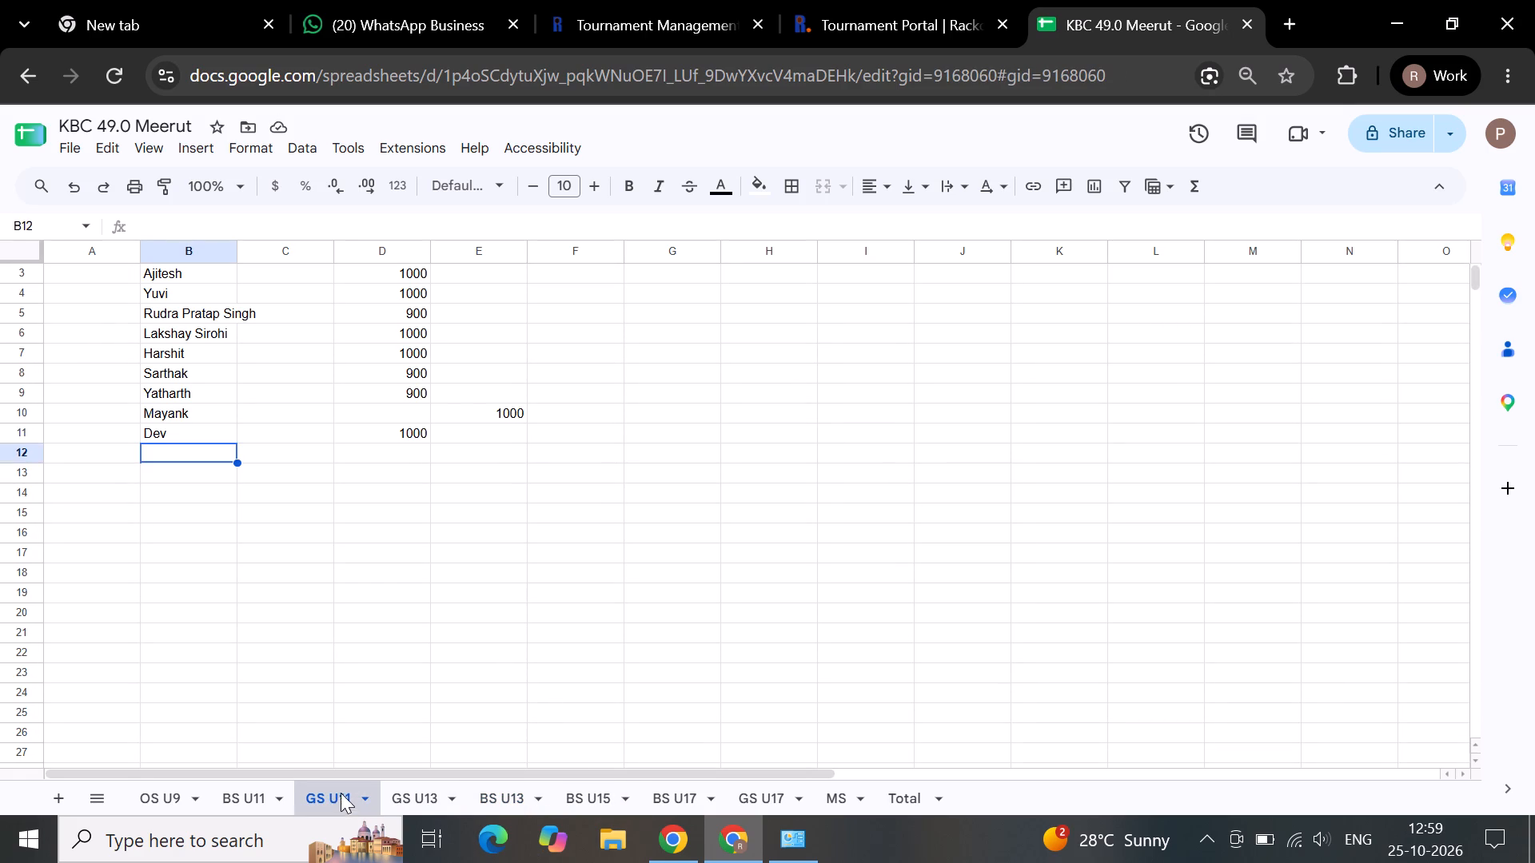
double_click(346, 798)
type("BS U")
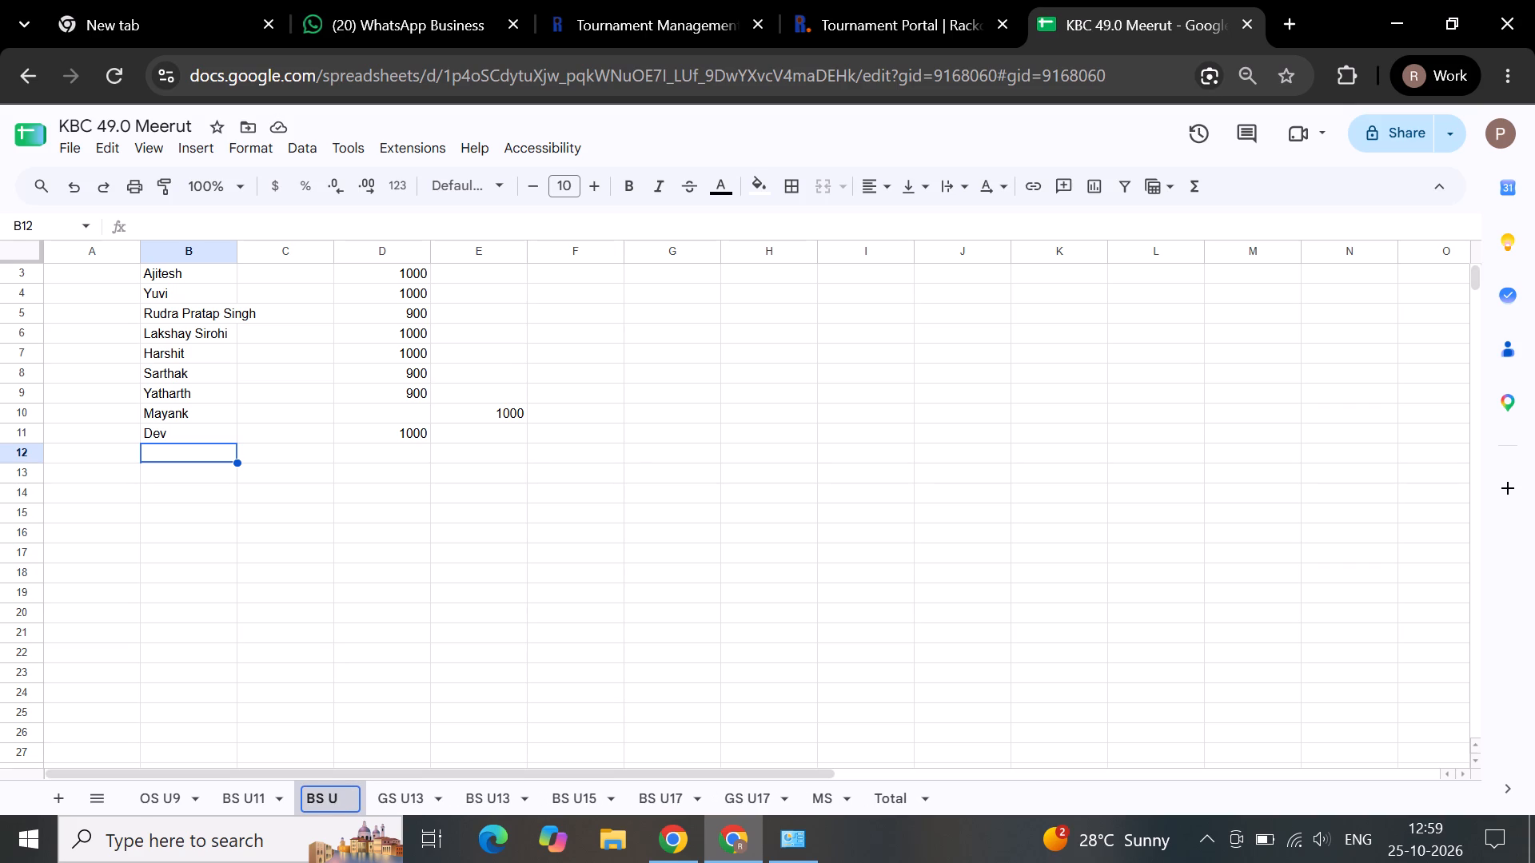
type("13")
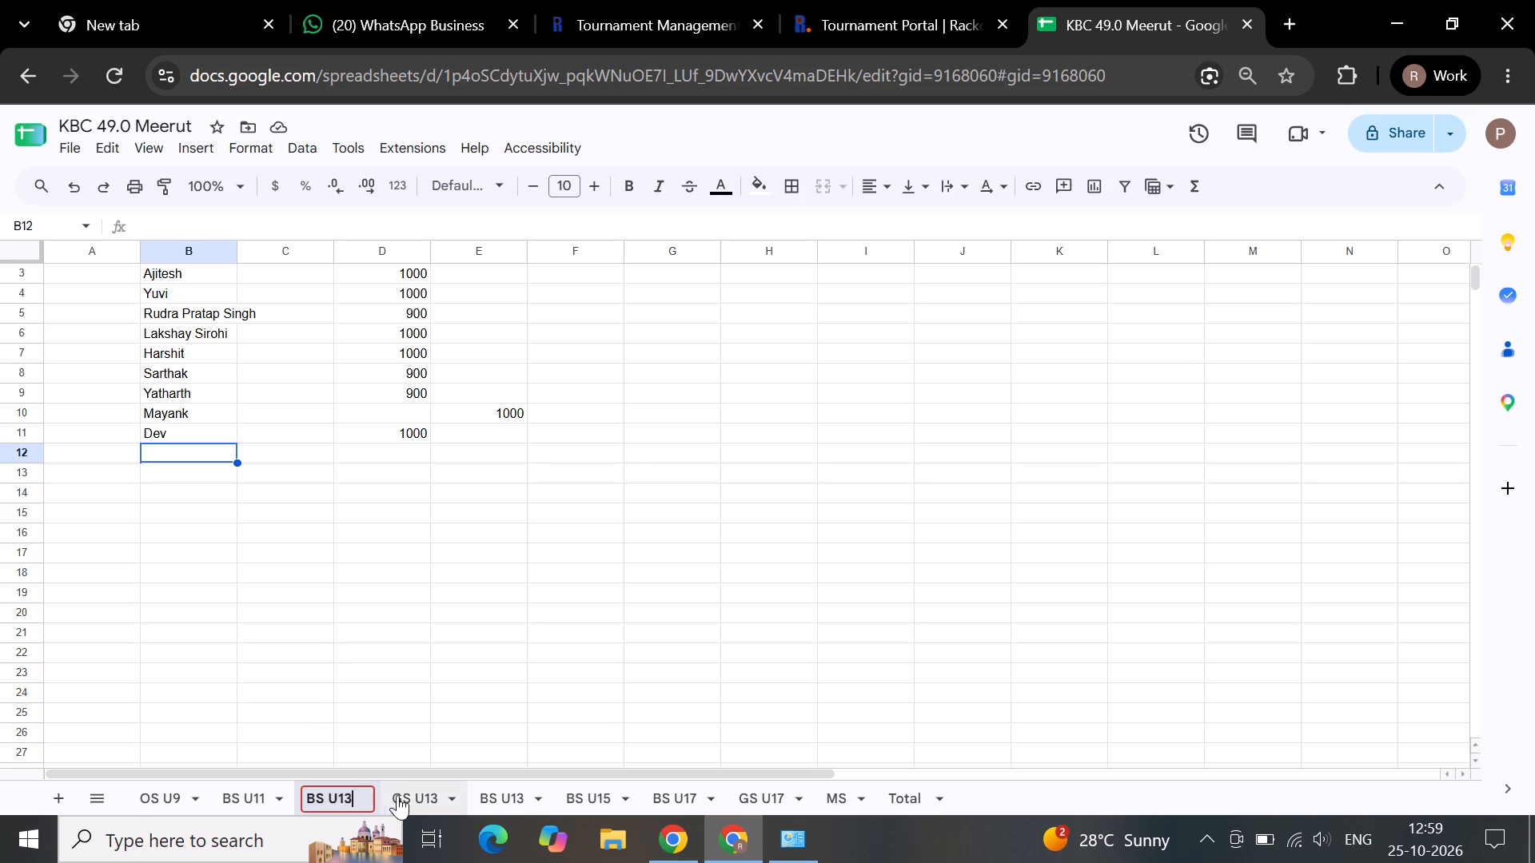
left_click(496, 789)
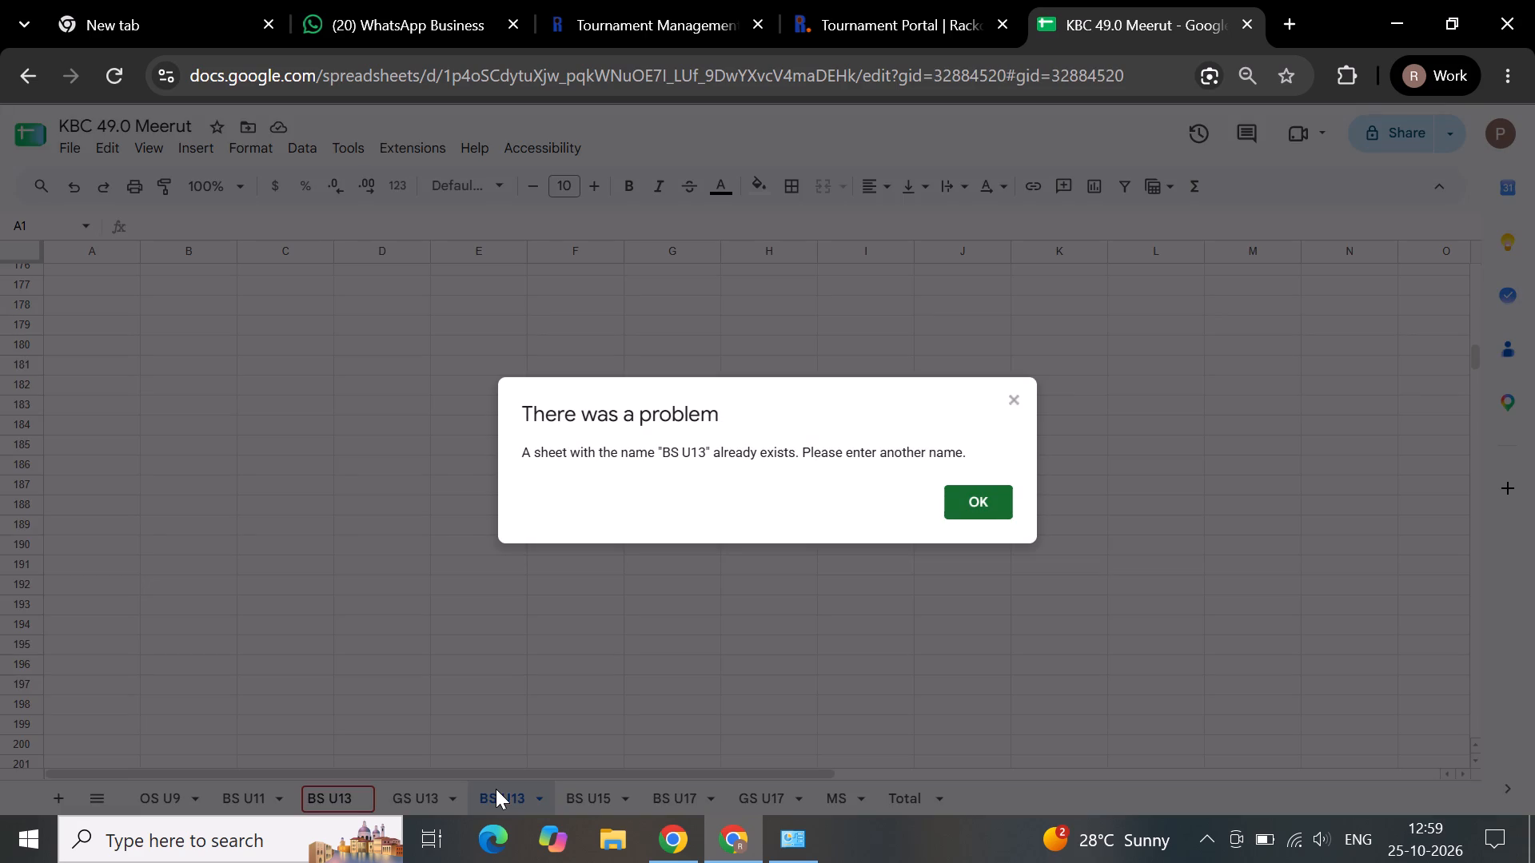
double_click(496, 789)
left_click(980, 500)
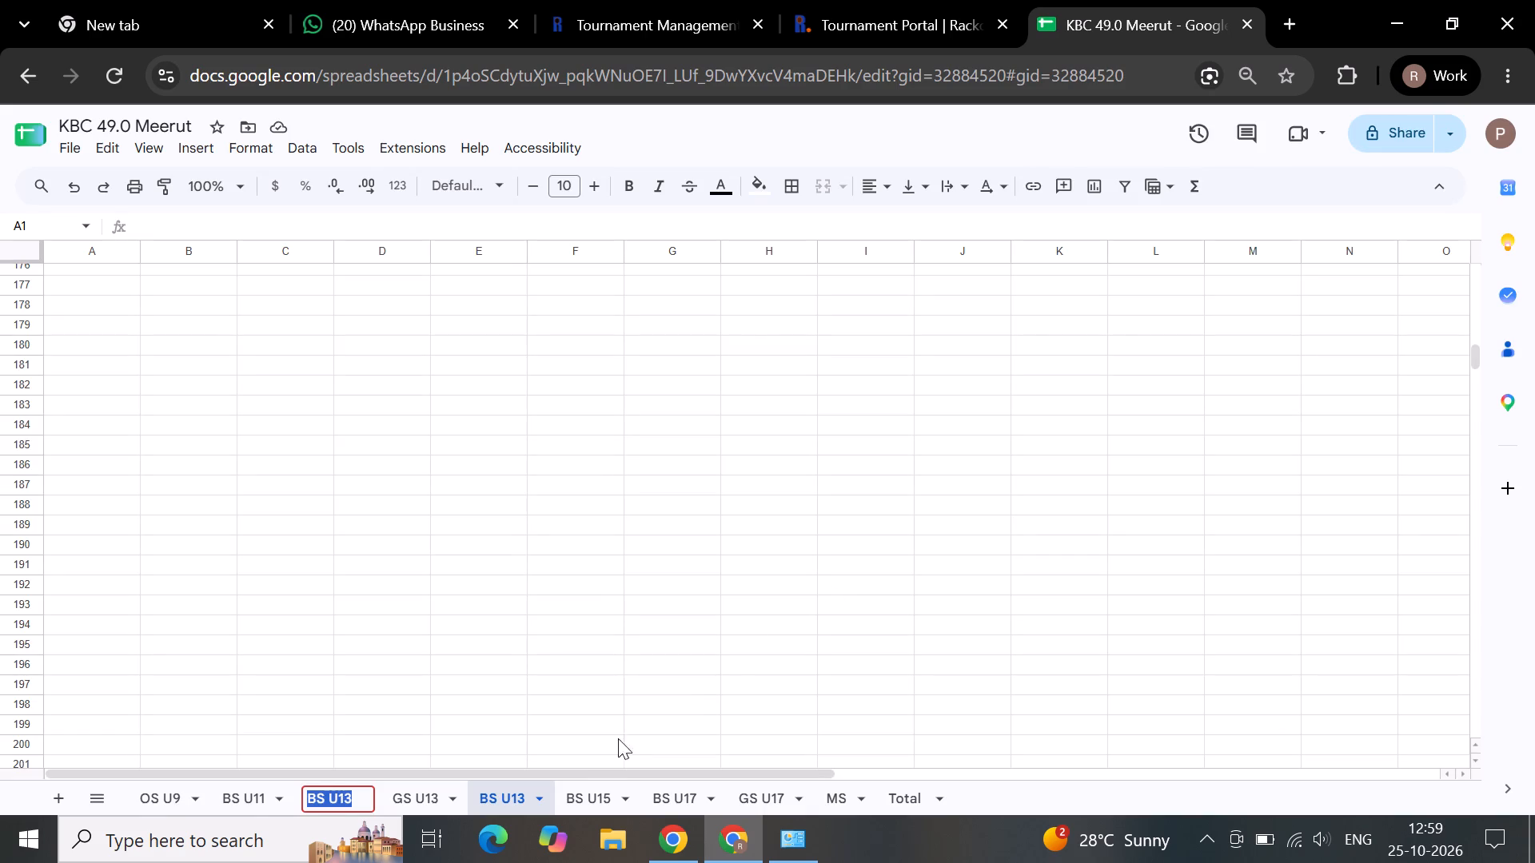
double_click(499, 799)
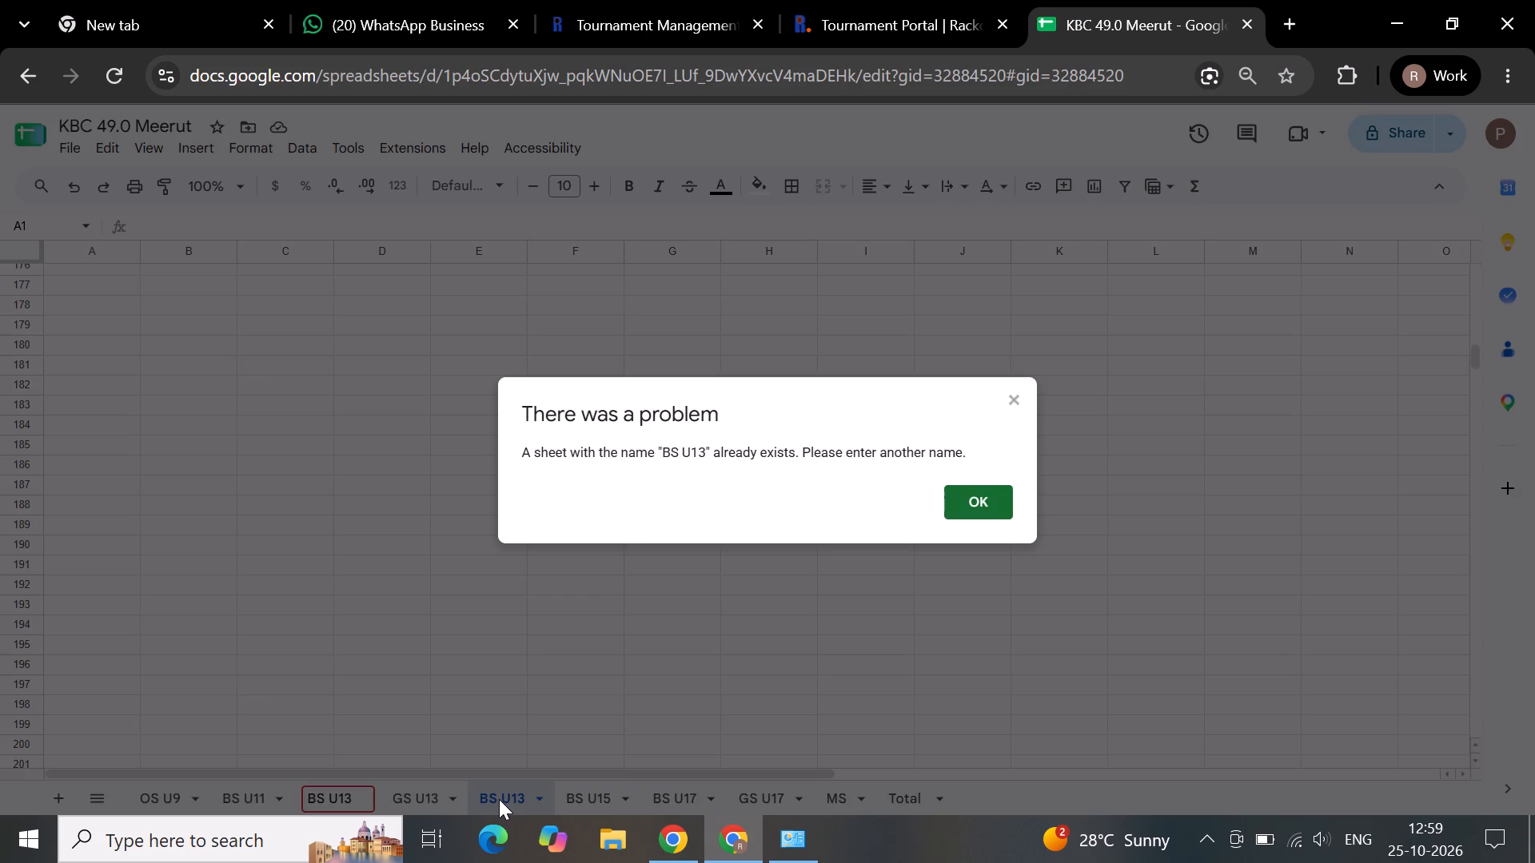
double_click(341, 796)
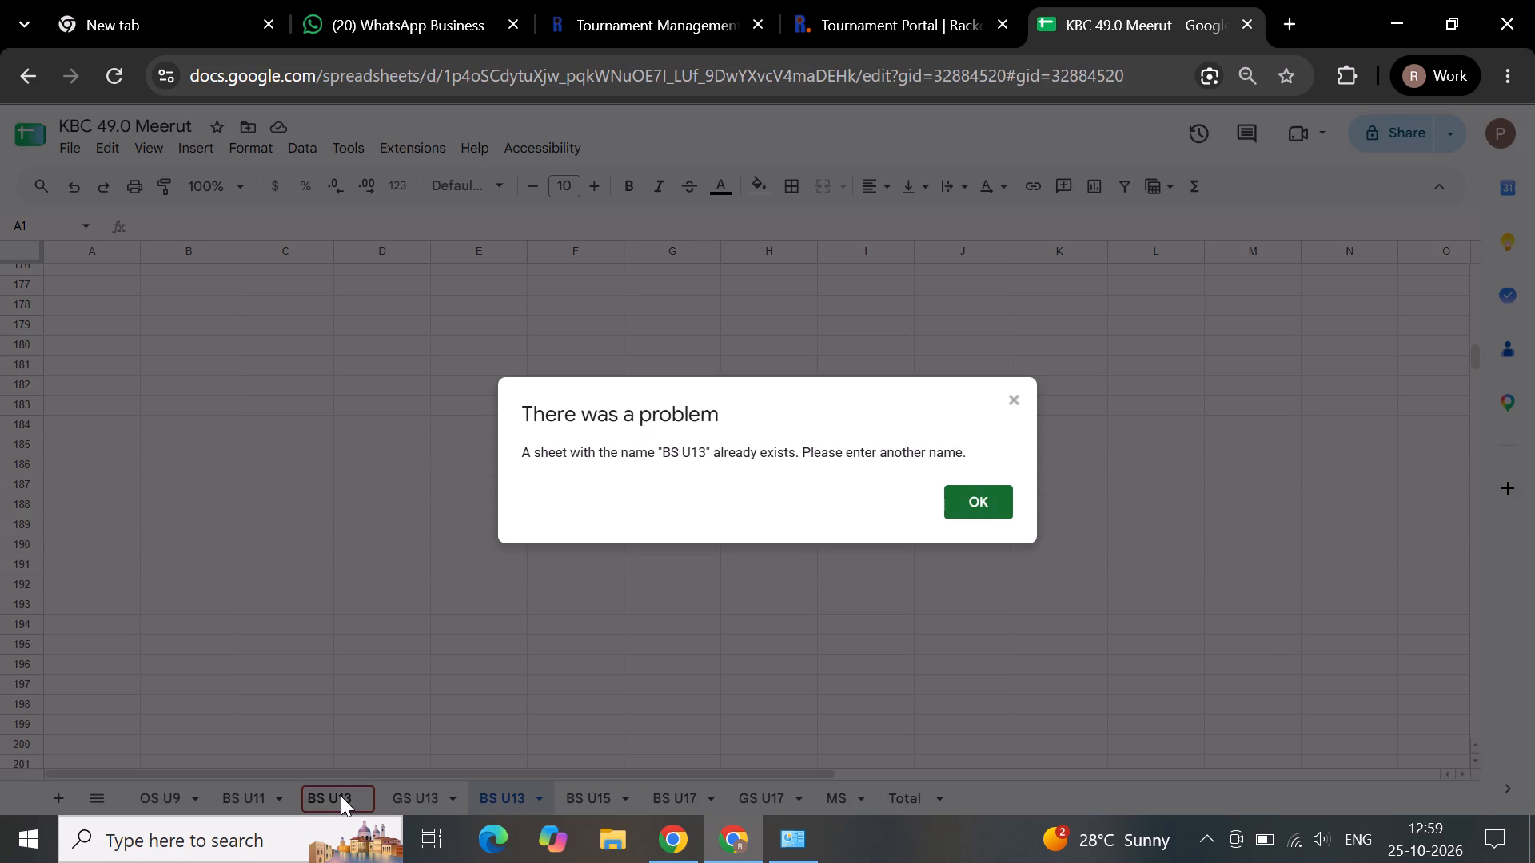
double_click(341, 796)
left_click_drag(341, 796, 882, 587)
left_click(982, 499)
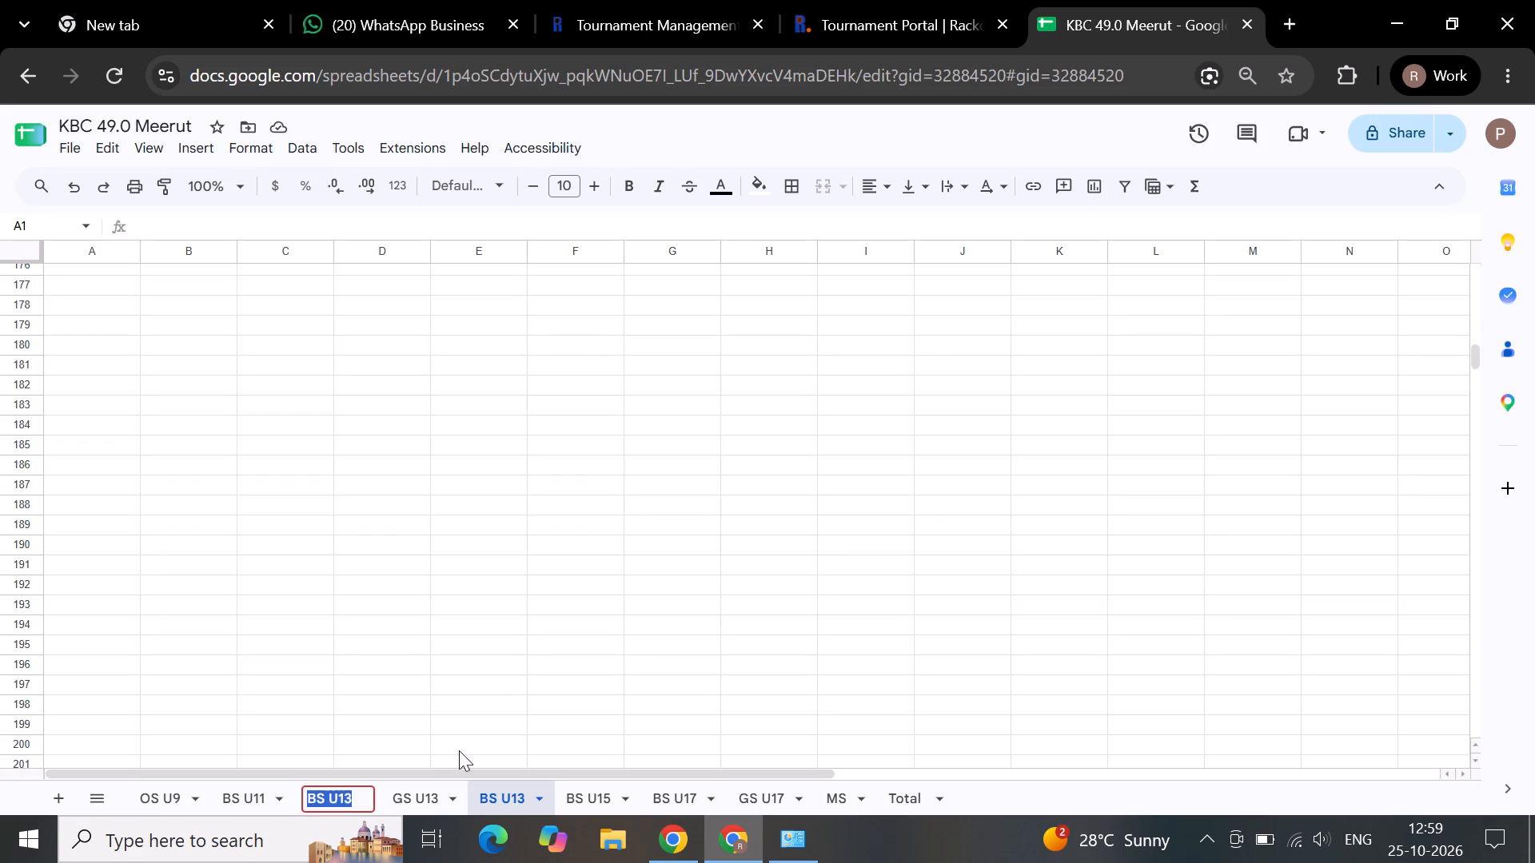
Change the name of the GS U11 sheet holding the new entries to BS U130.
double_click(357, 804)
left_click(357, 804)
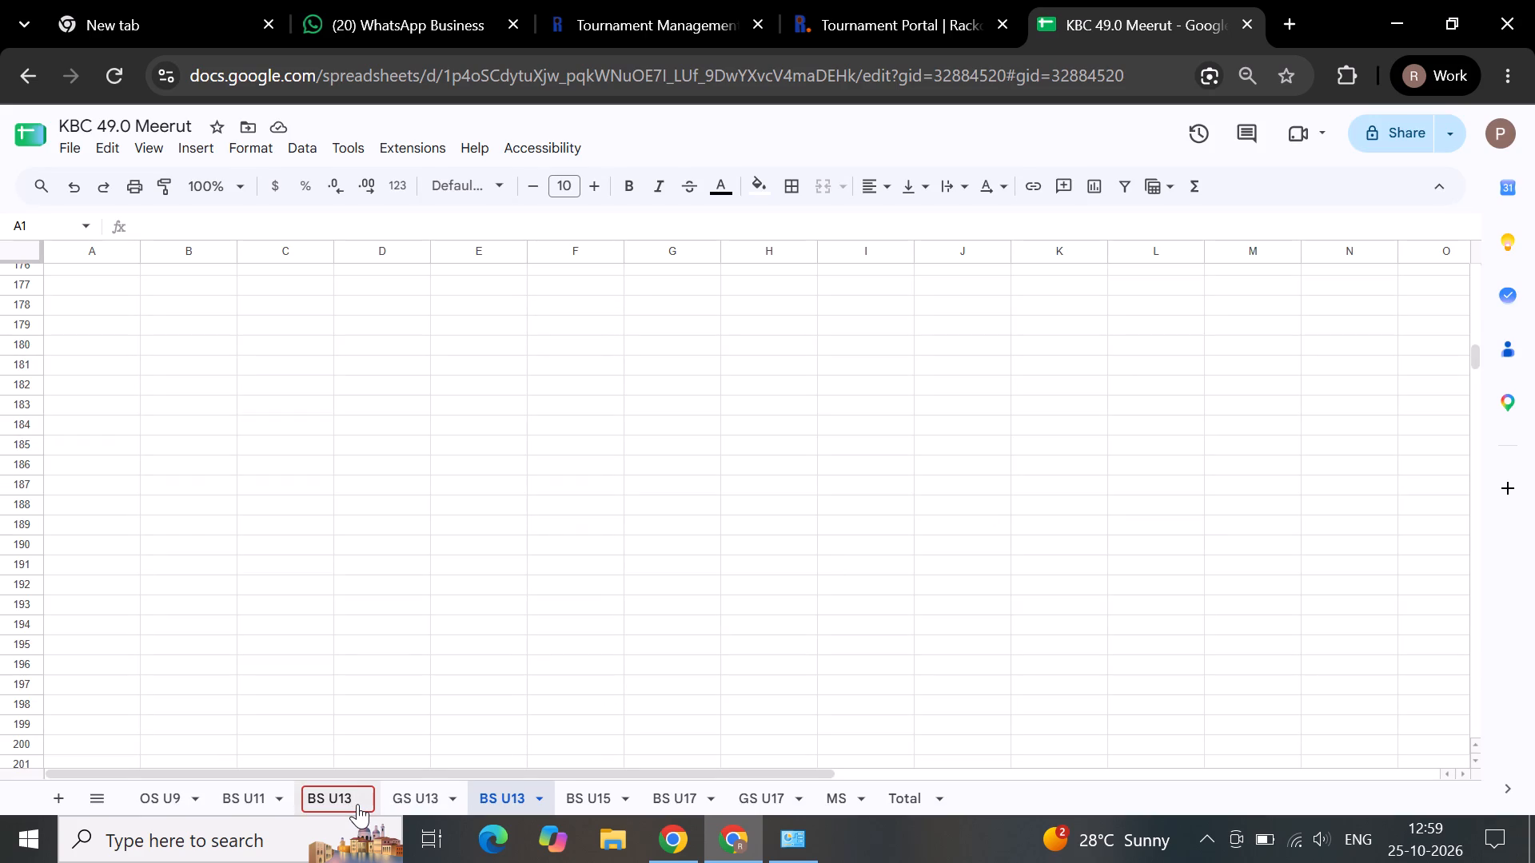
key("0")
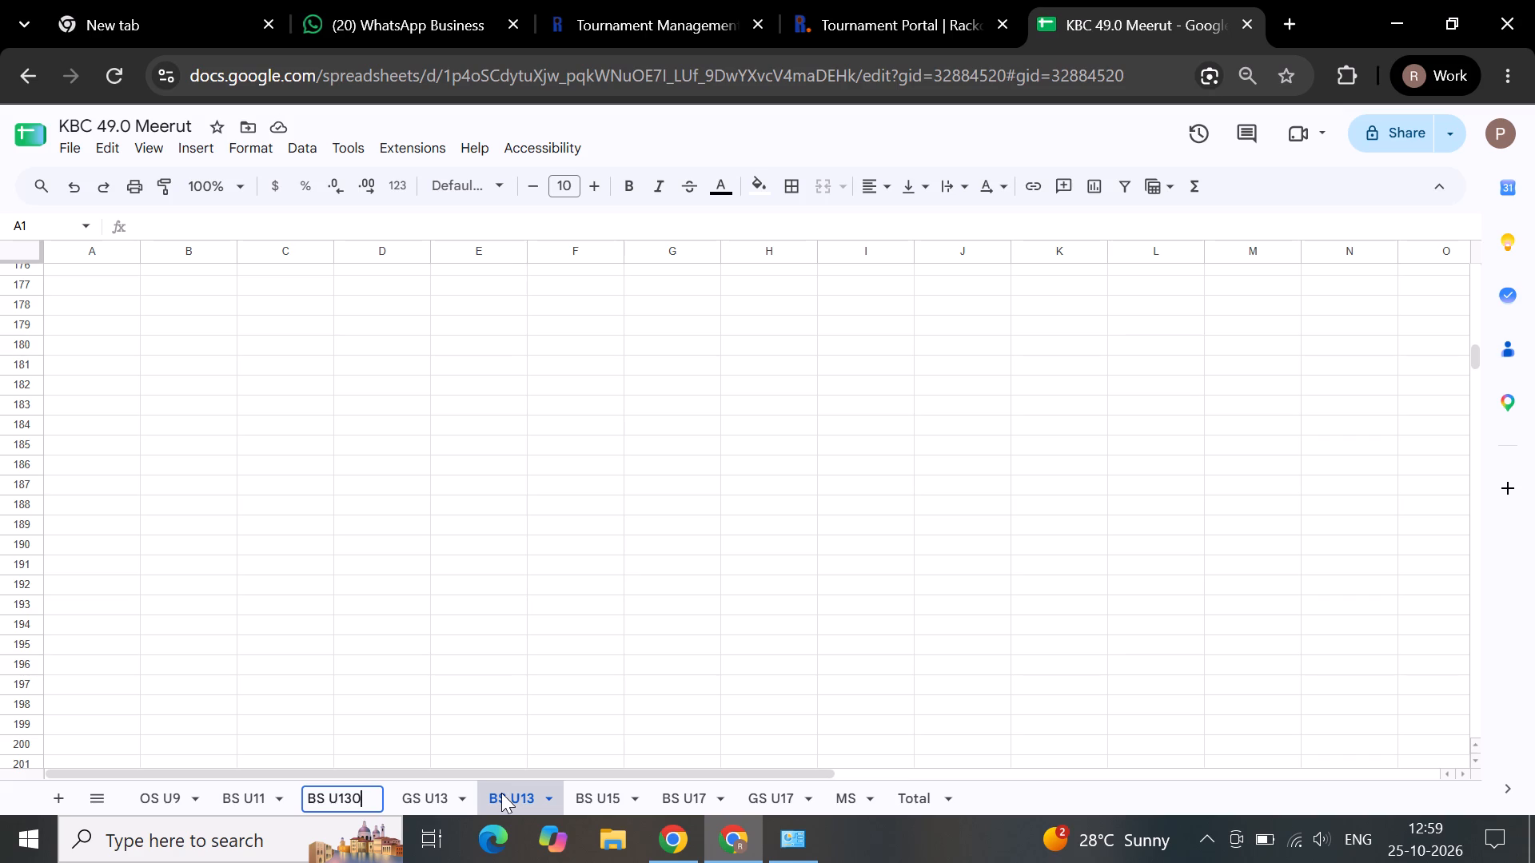
Rename the empty BS U13 sheet as GS U11.
left_click(501, 793)
right_click(501, 793)
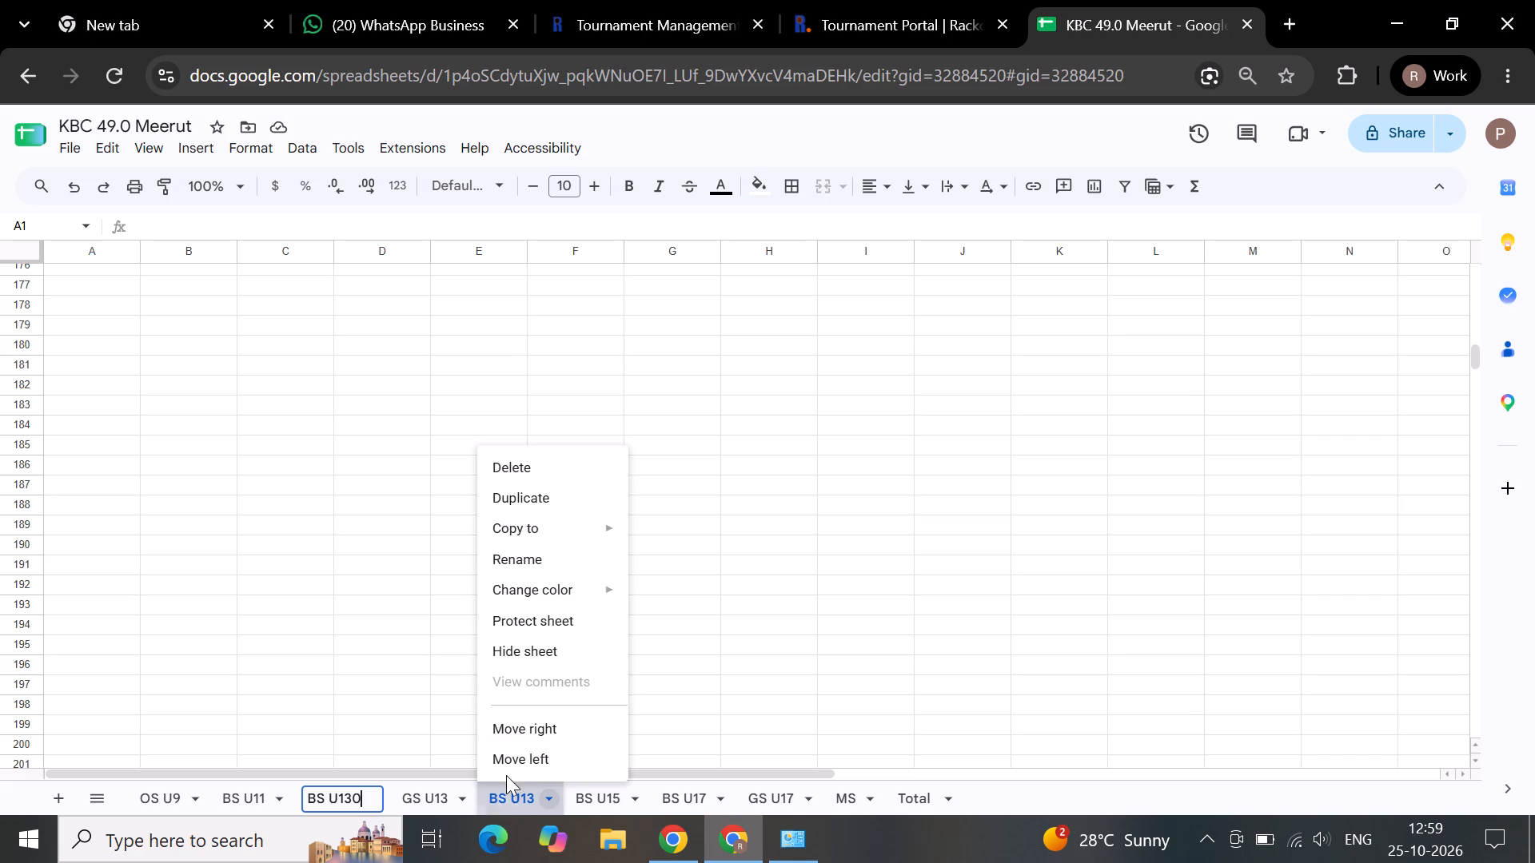
double_click(500, 797)
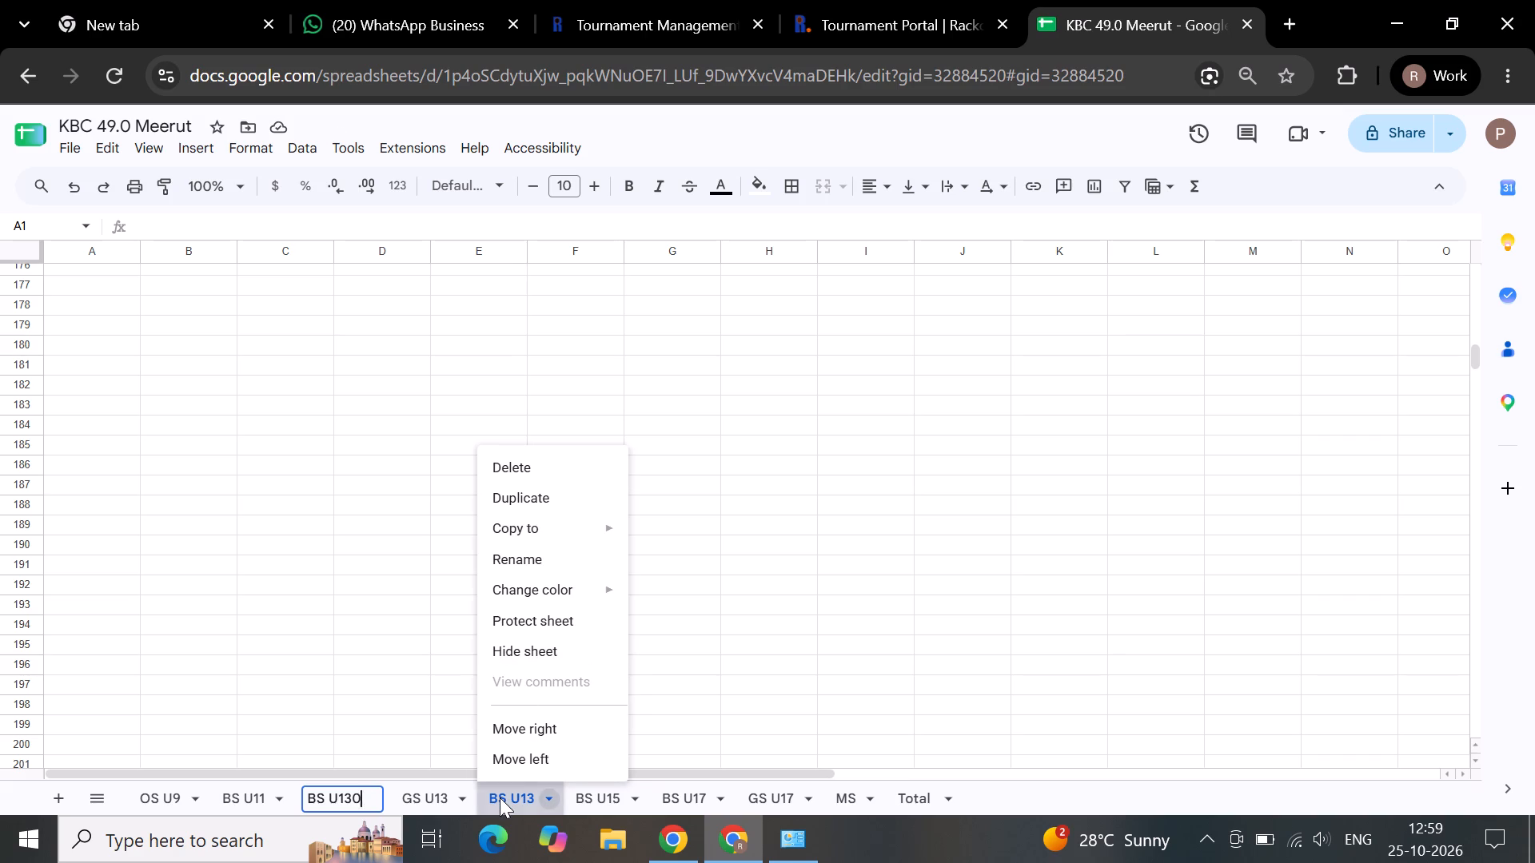
double_click(500, 797)
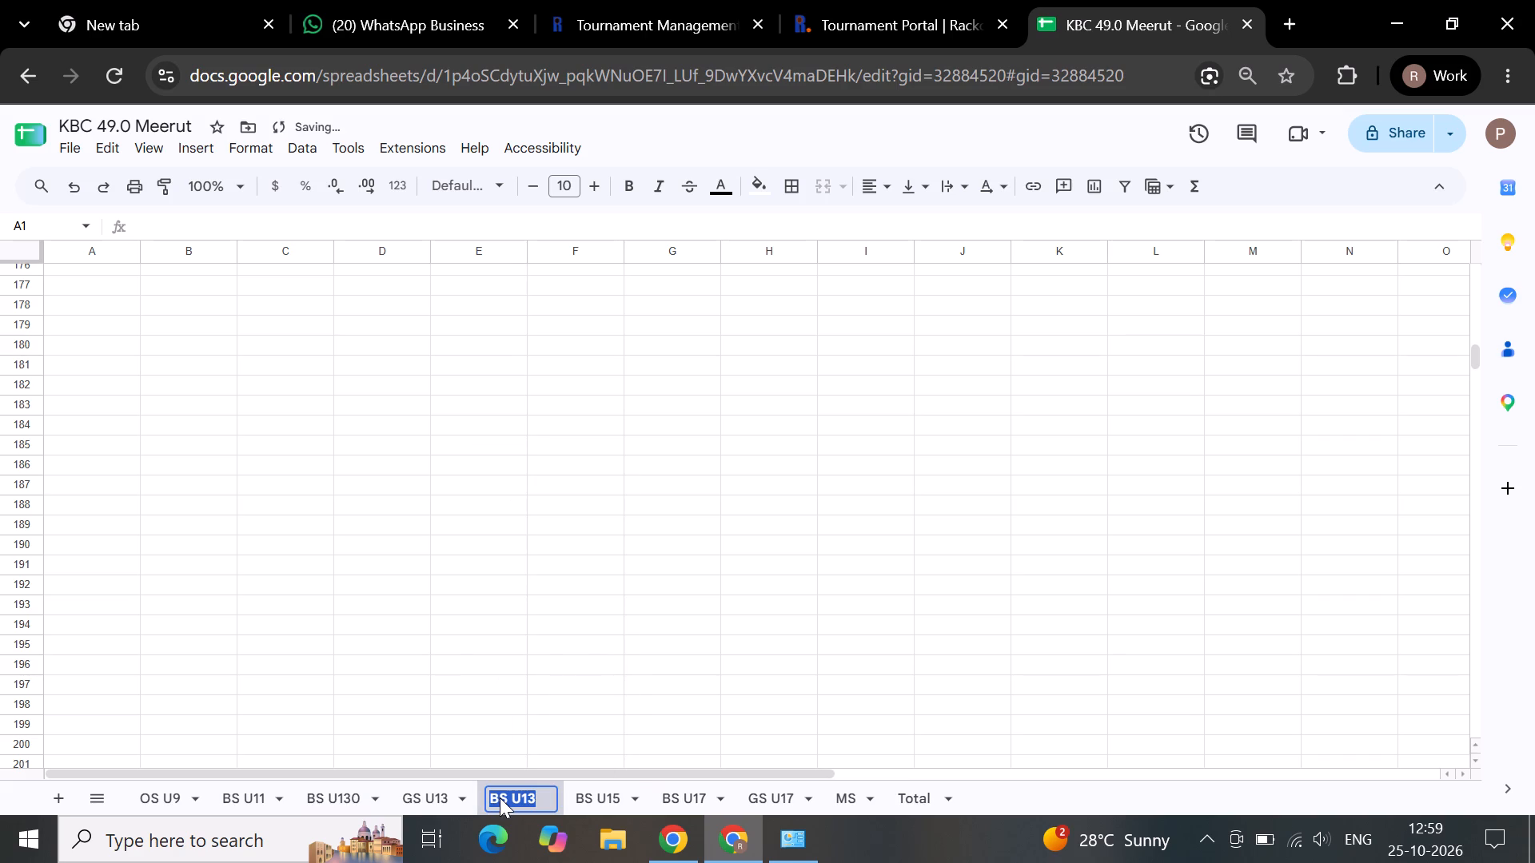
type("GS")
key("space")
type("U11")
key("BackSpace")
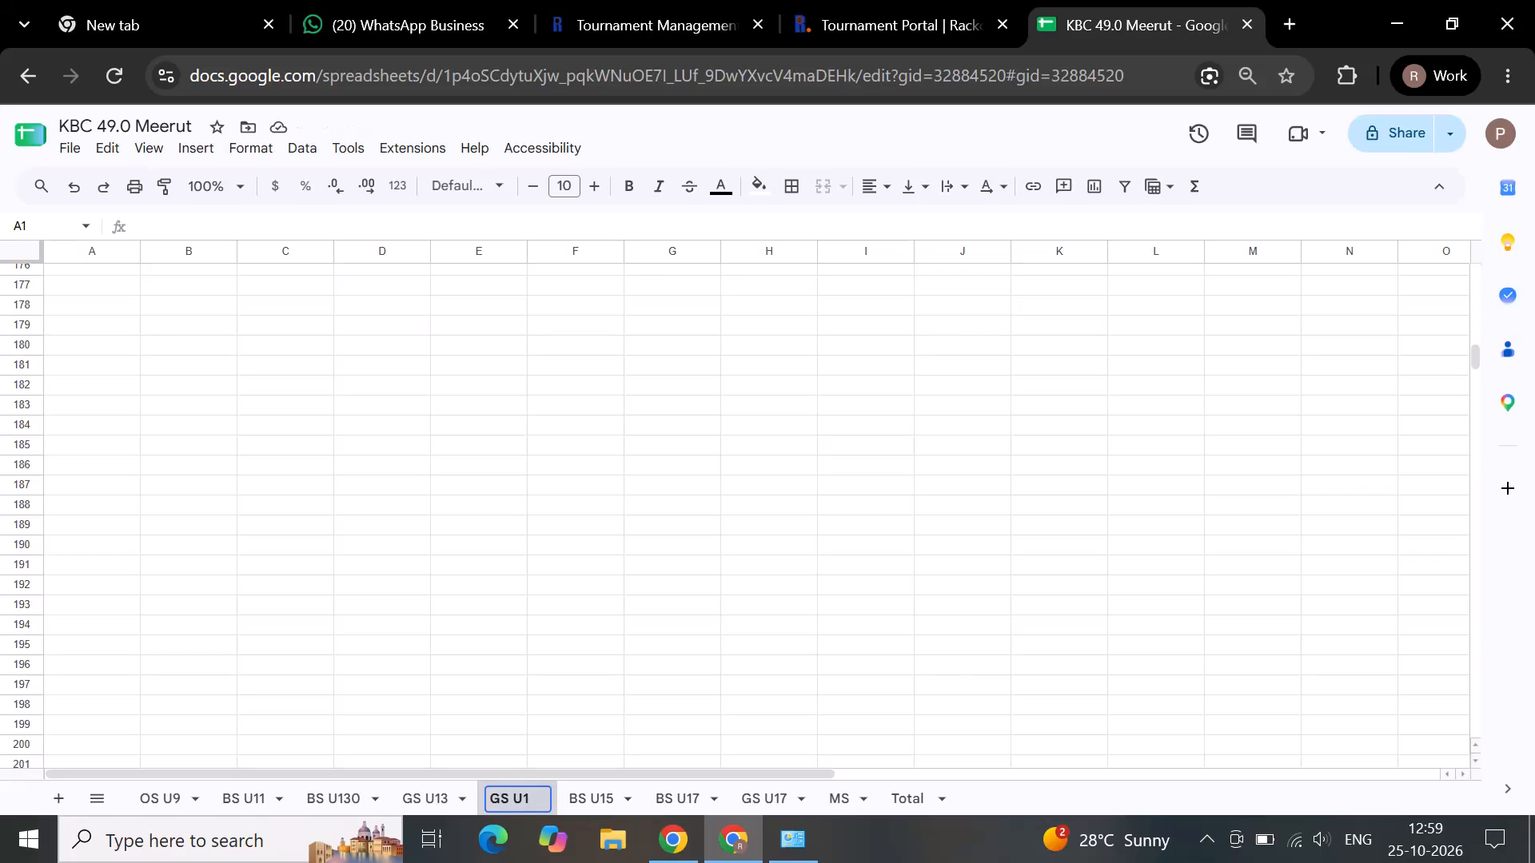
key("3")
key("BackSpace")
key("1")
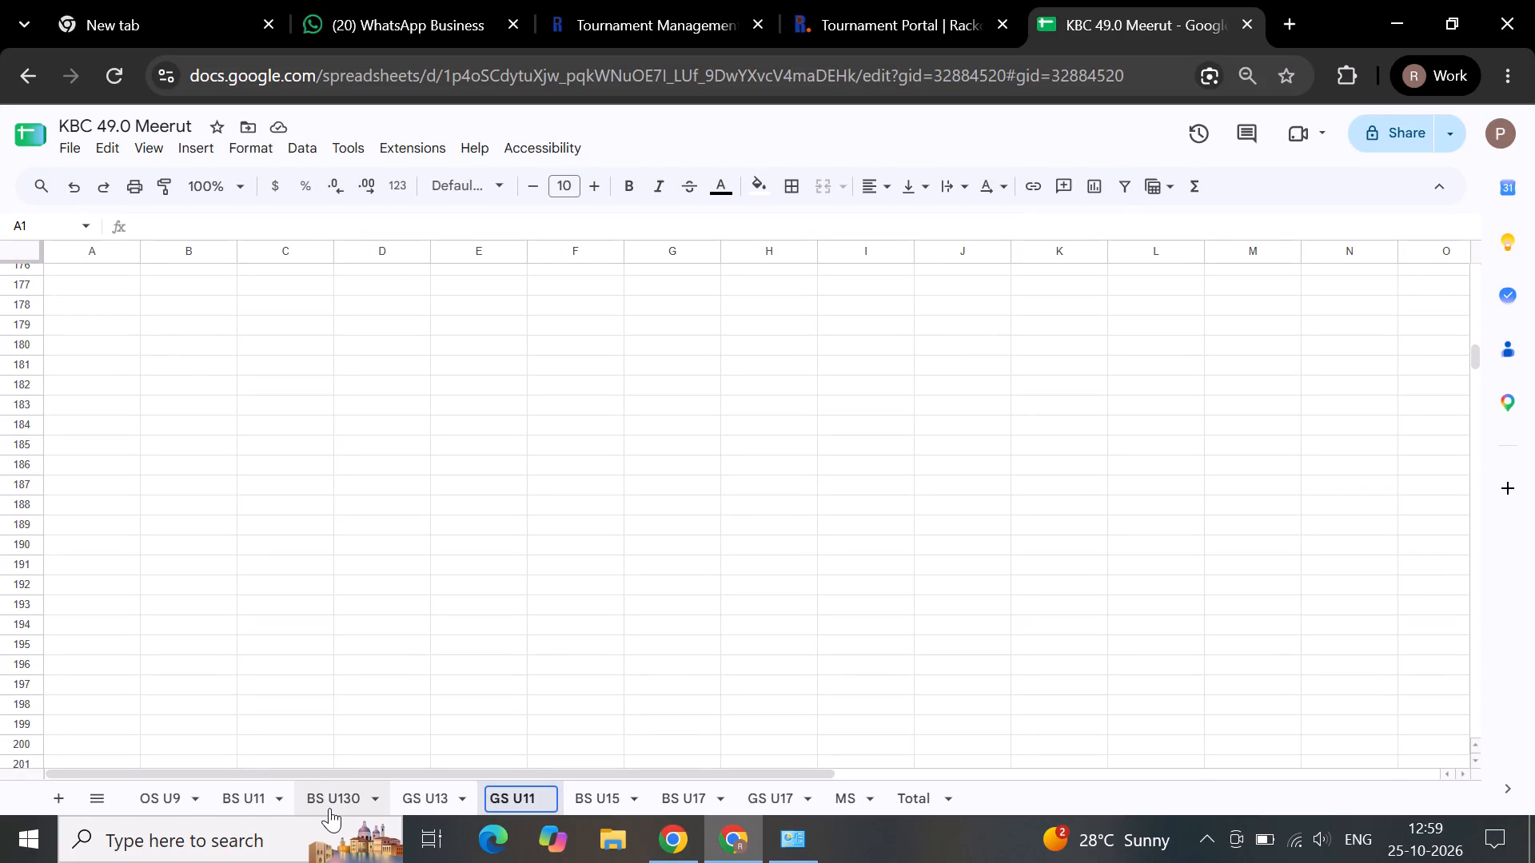
Rename the BS U130 sheet as BS U13.
double_click(329, 808)
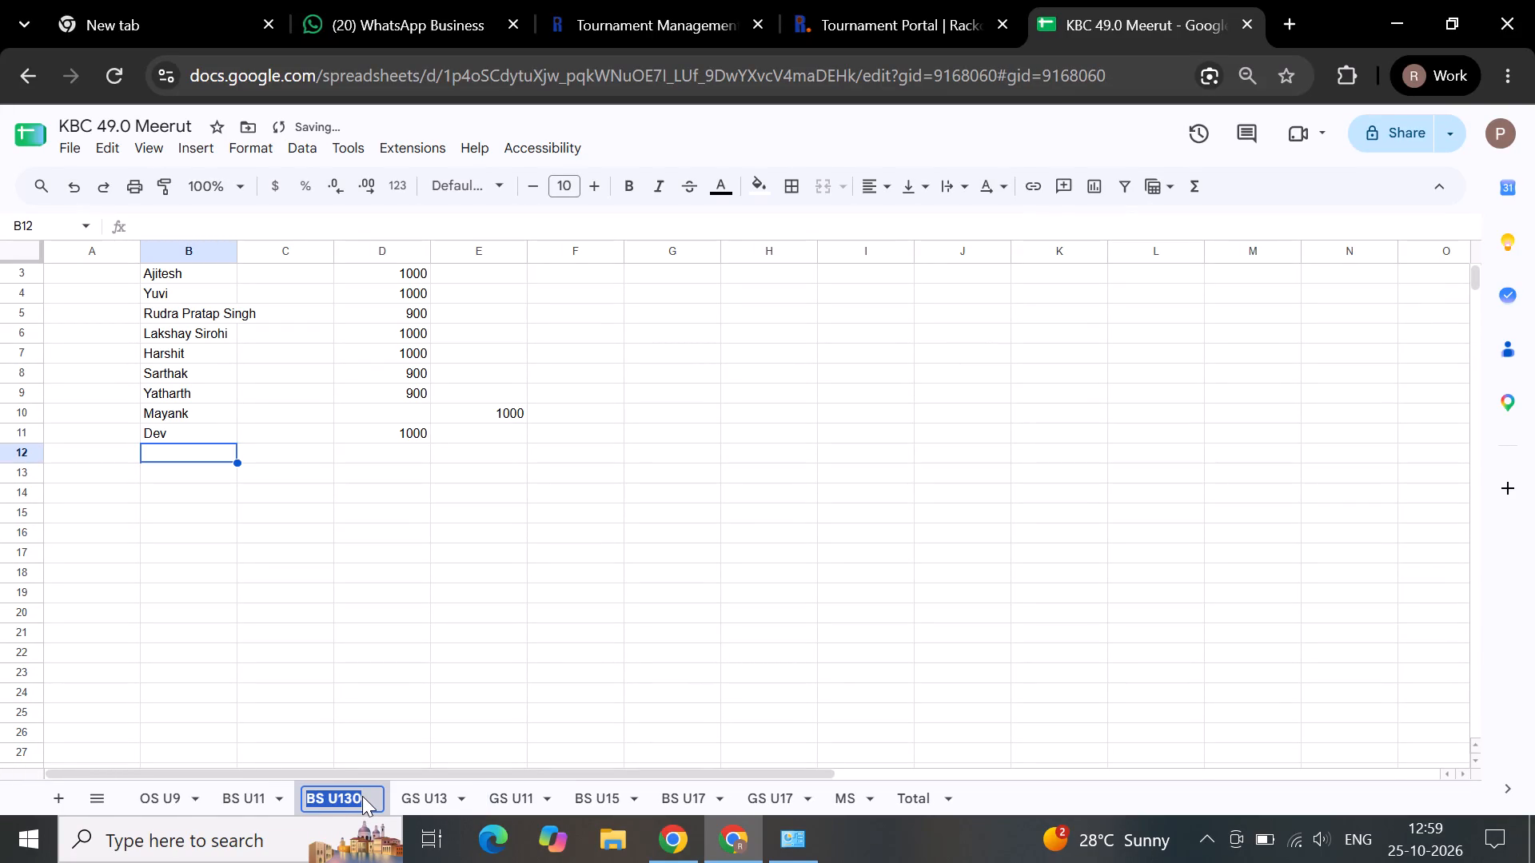
left_click(362, 796)
key("BackSpace")
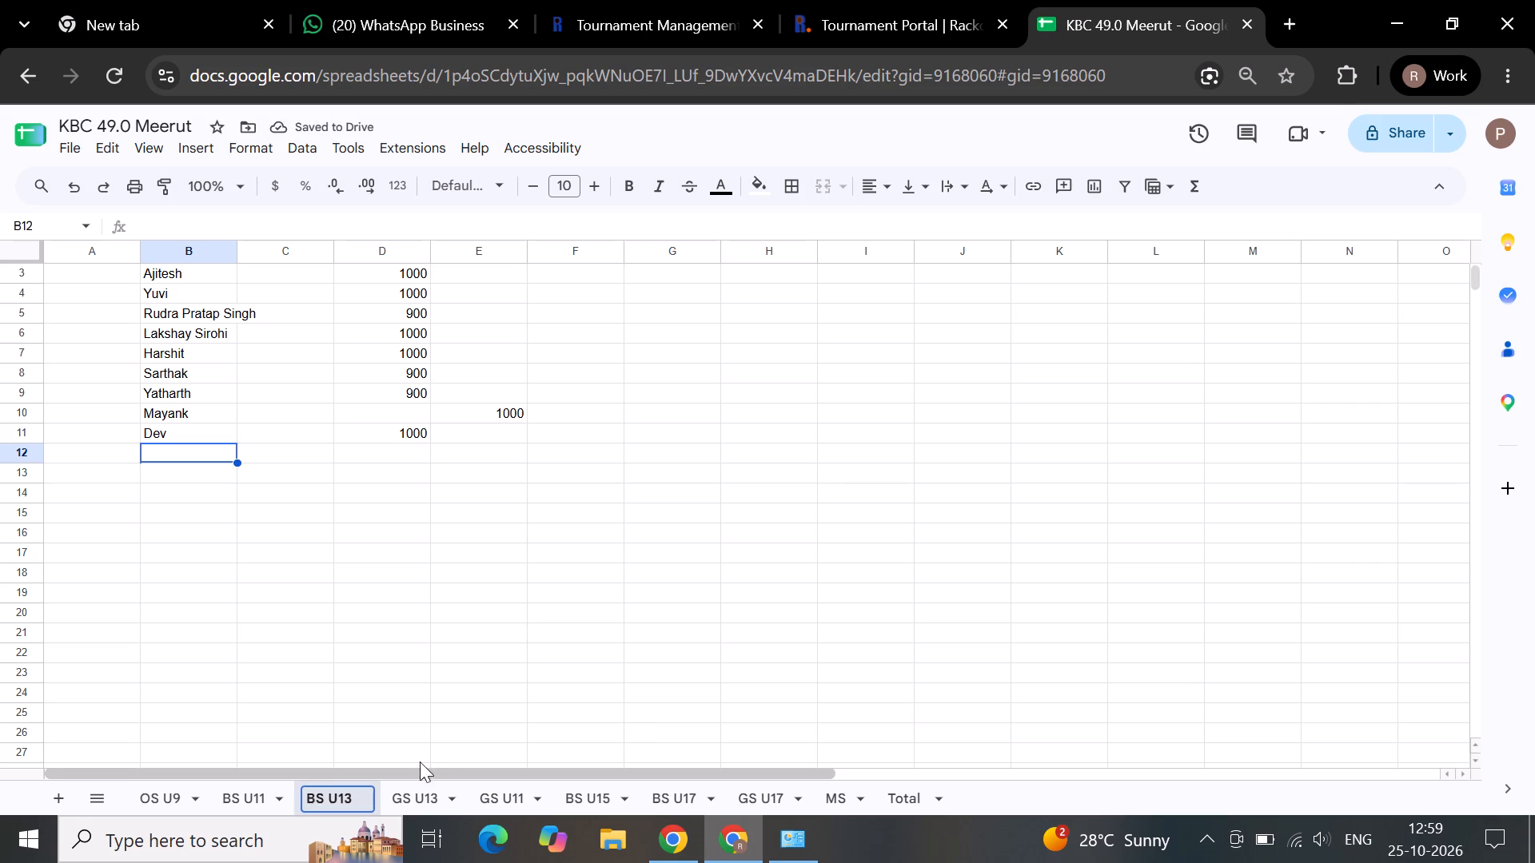
left_click(414, 660)
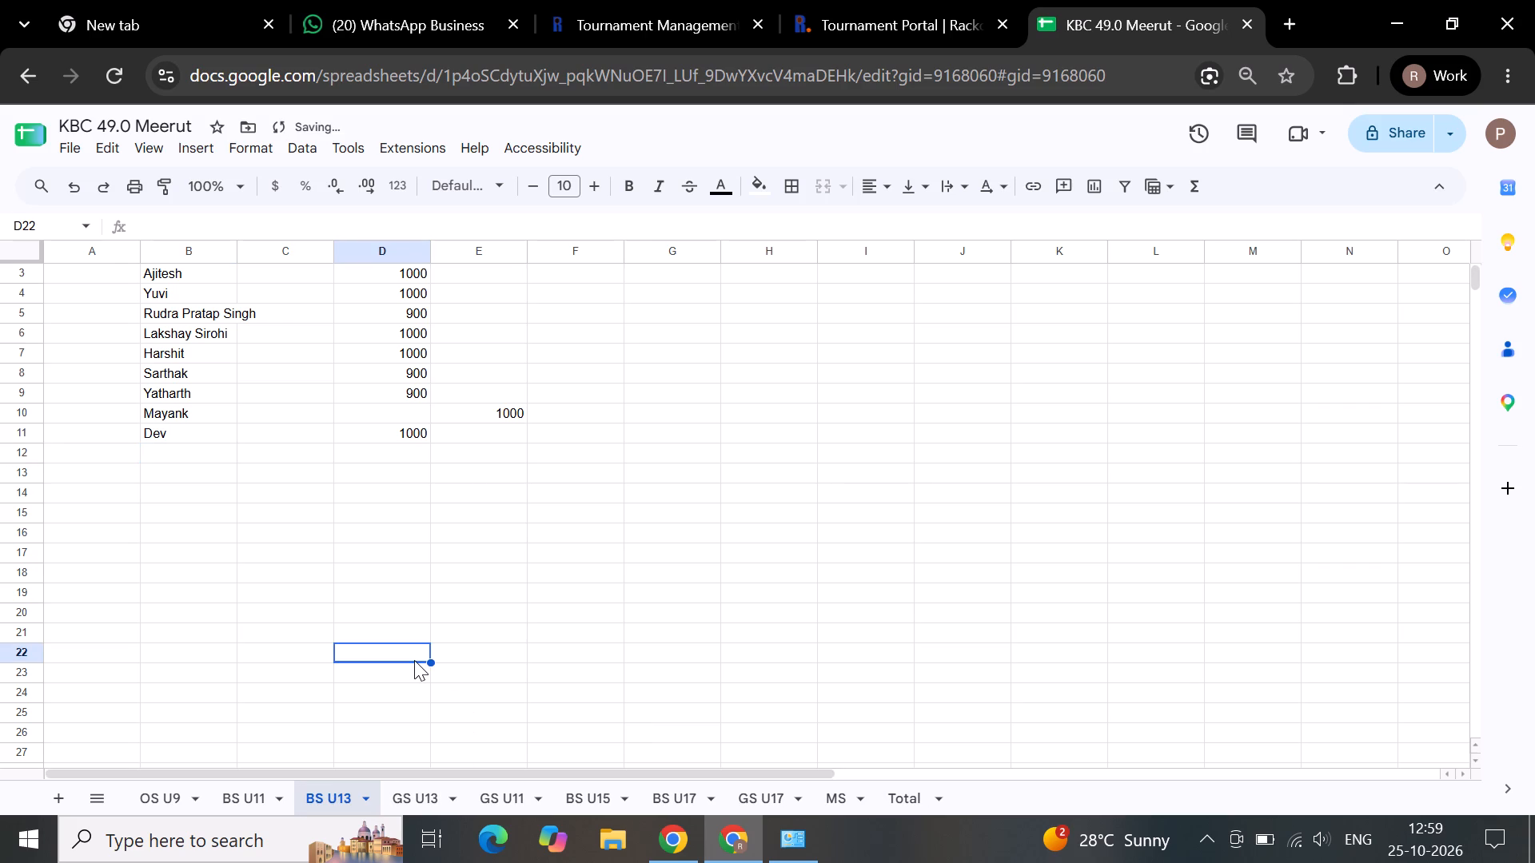
In the BS U13 sheet, add Vaibhav in B12 with a cash amount of 1000 in D12.
left_click(165, 454)
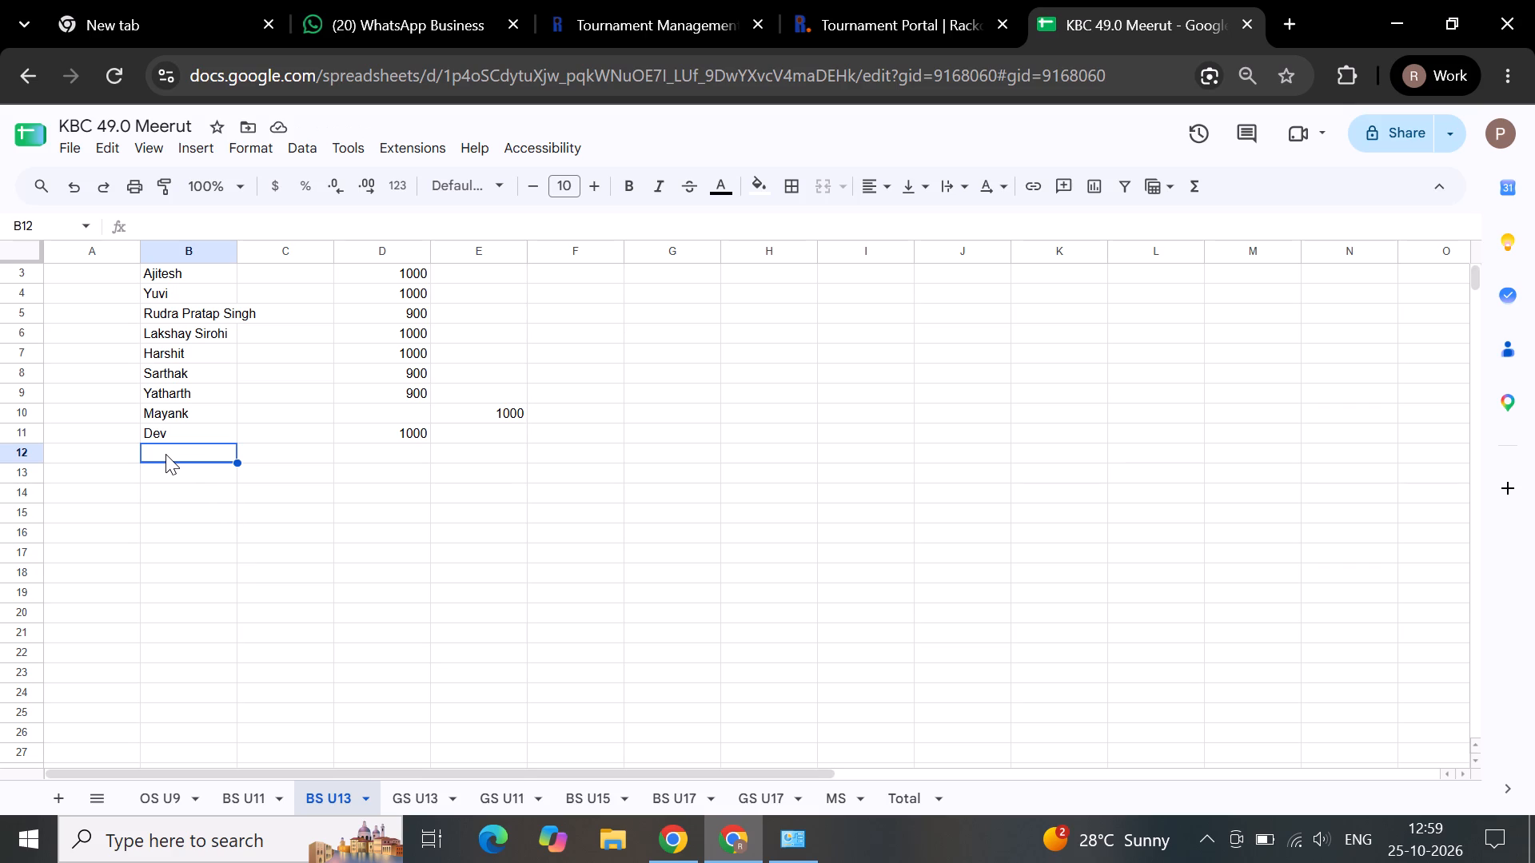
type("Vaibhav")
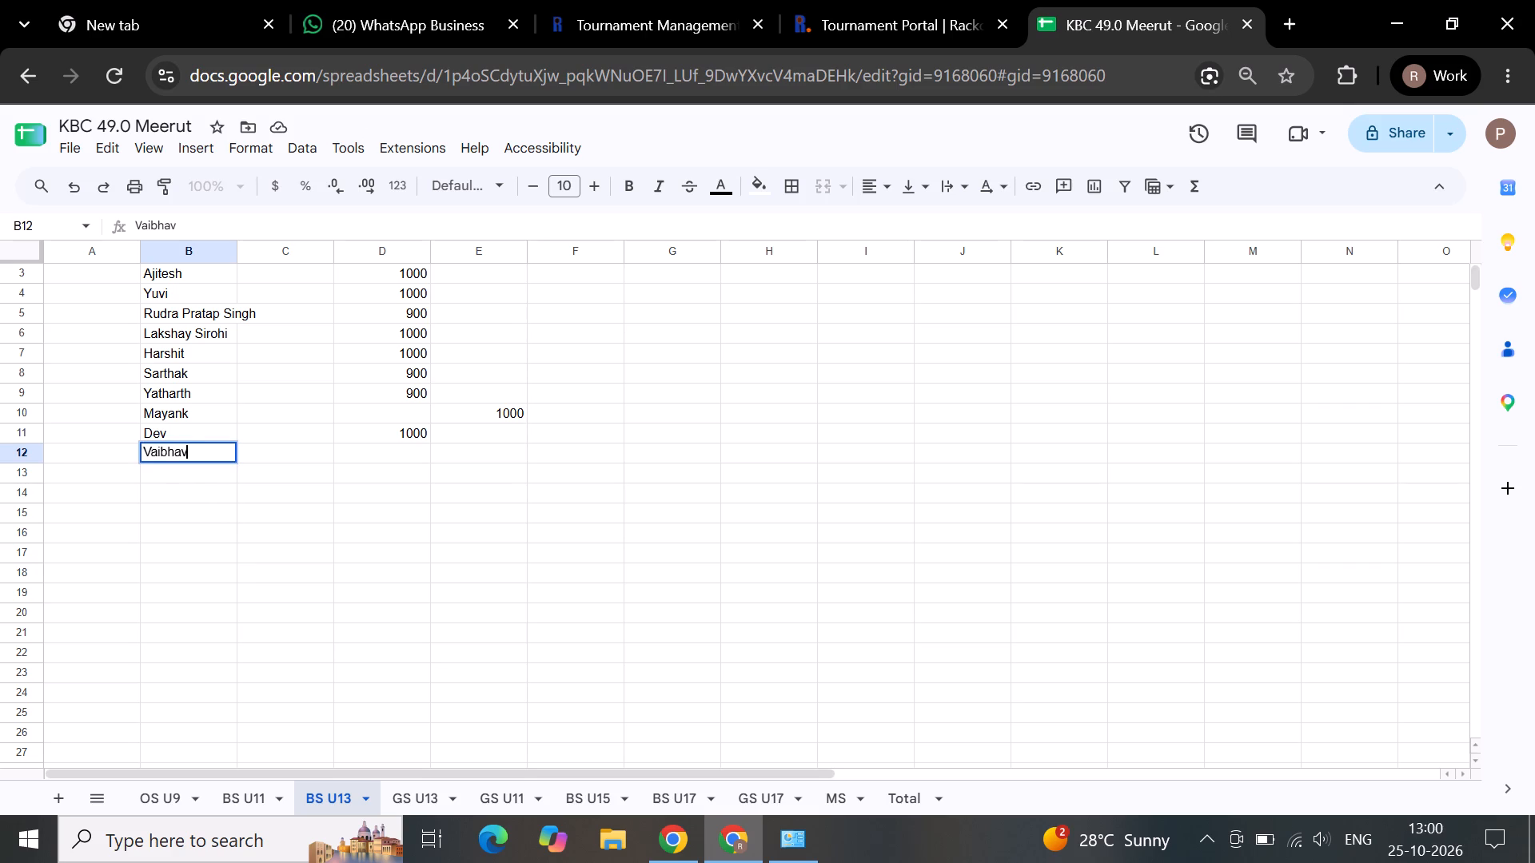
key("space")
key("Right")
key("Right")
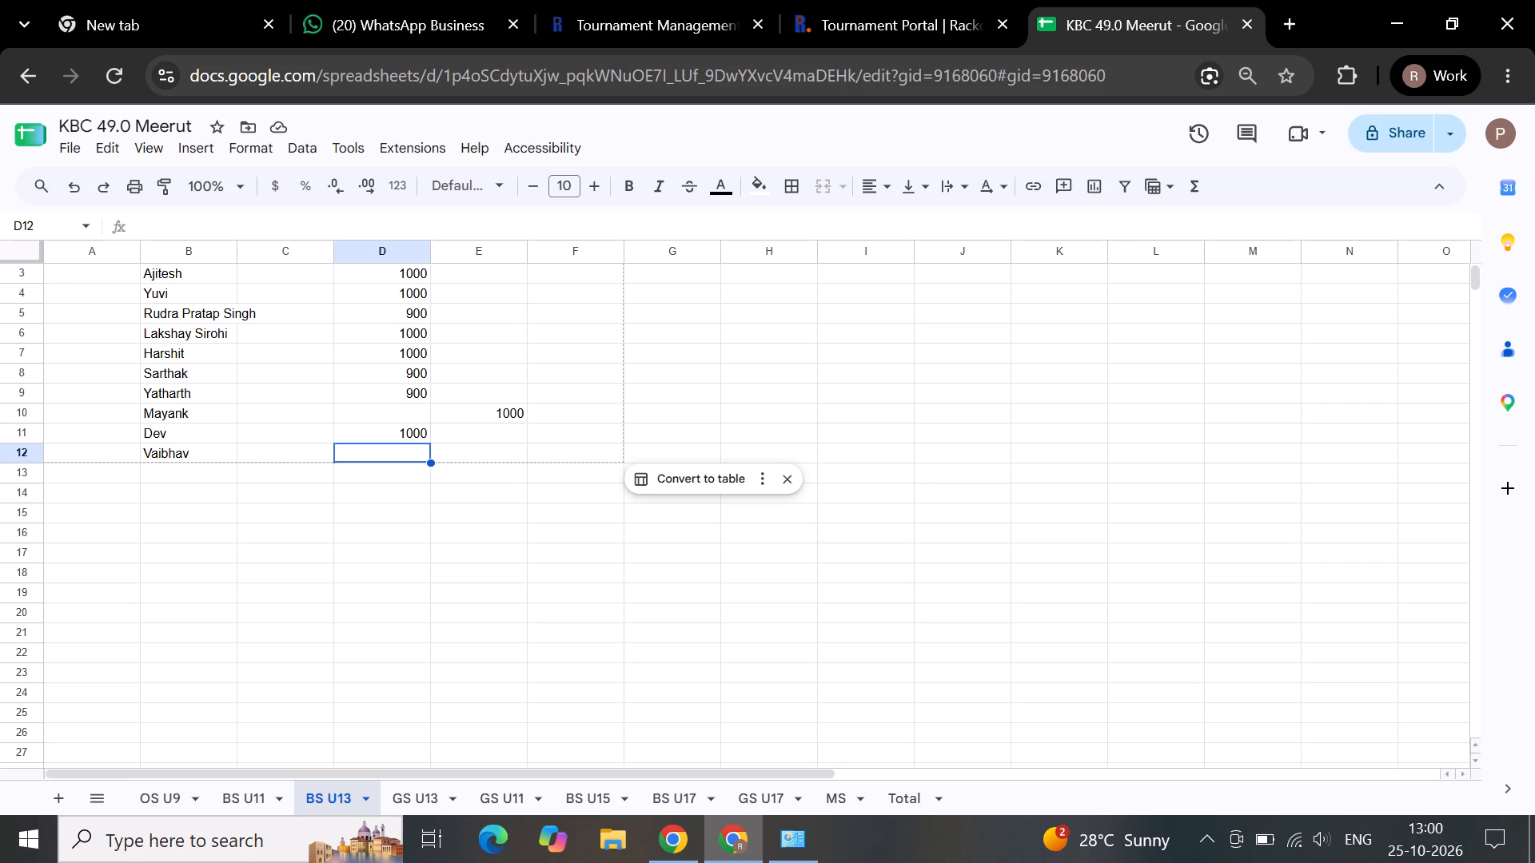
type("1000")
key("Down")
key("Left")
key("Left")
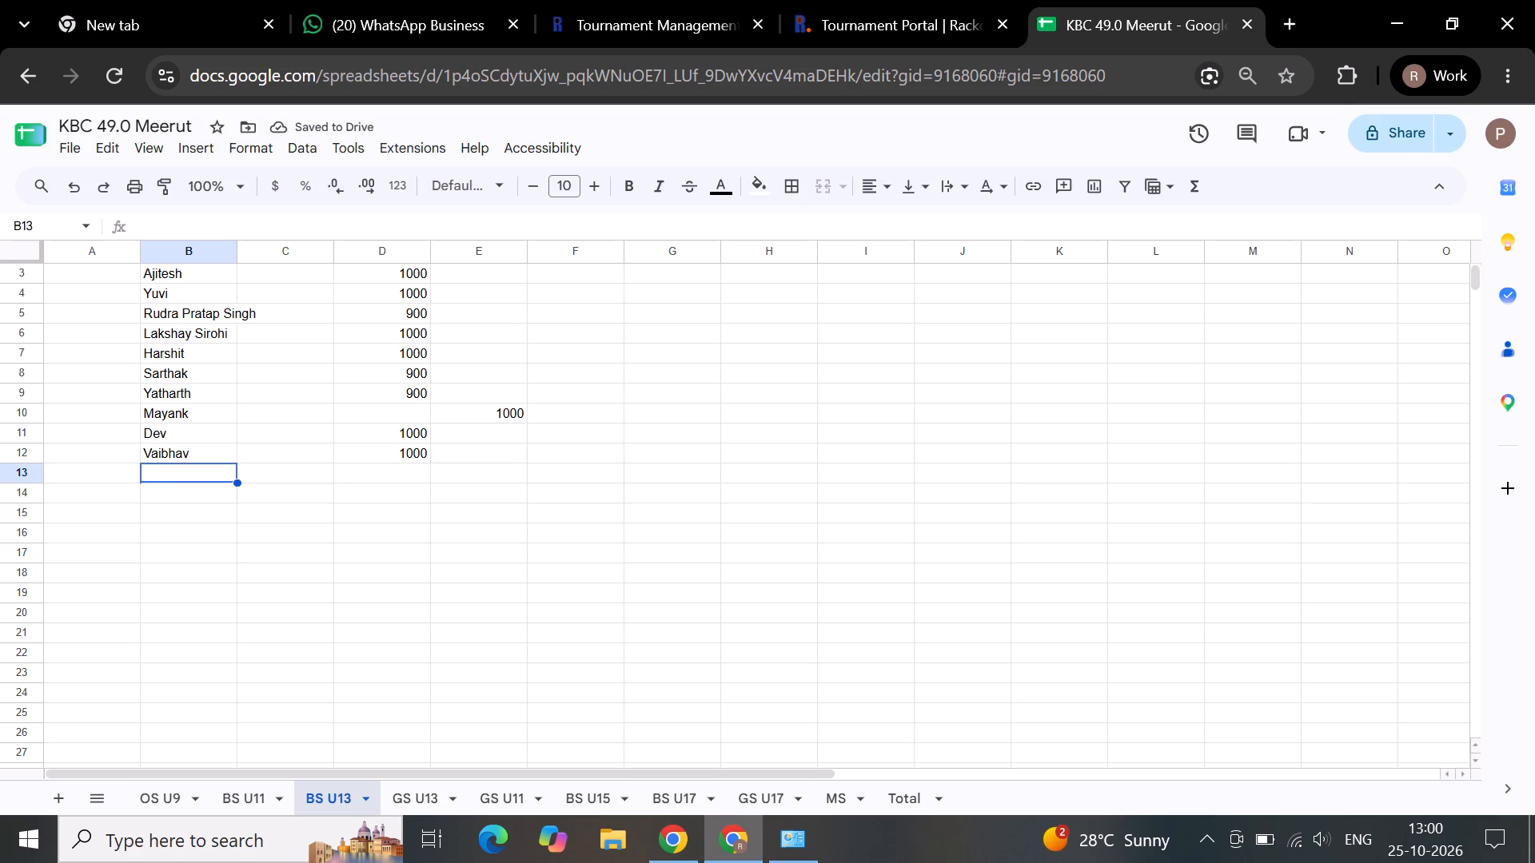
Add the players Atharv in B13 and Akshat in B14.
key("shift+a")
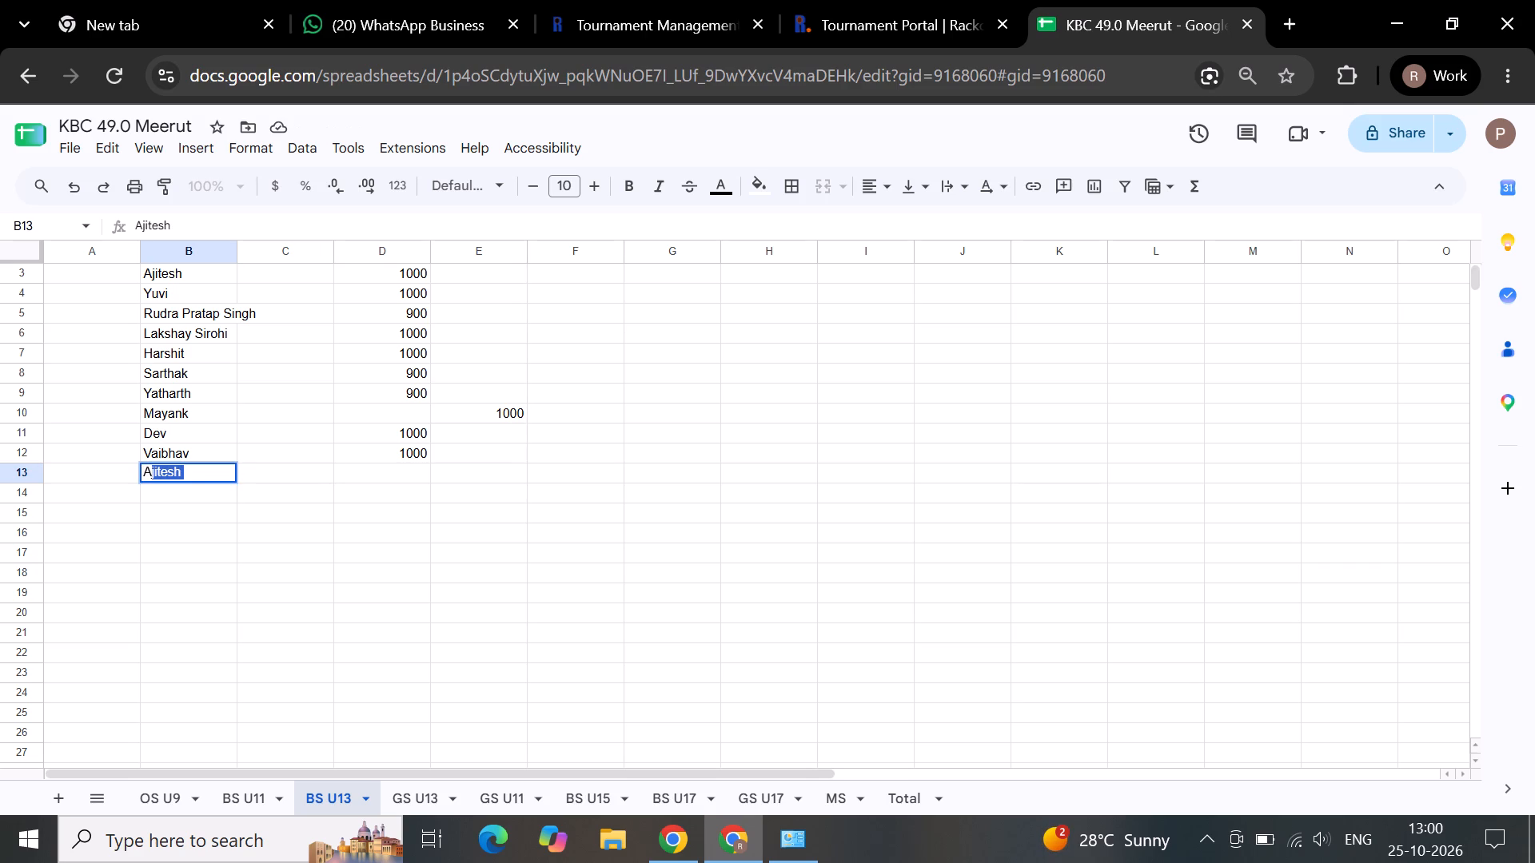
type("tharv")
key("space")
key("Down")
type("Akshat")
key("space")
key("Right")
Set the UPI amounts for Atharv in E13 and Akshat in E14 to 1000 each.
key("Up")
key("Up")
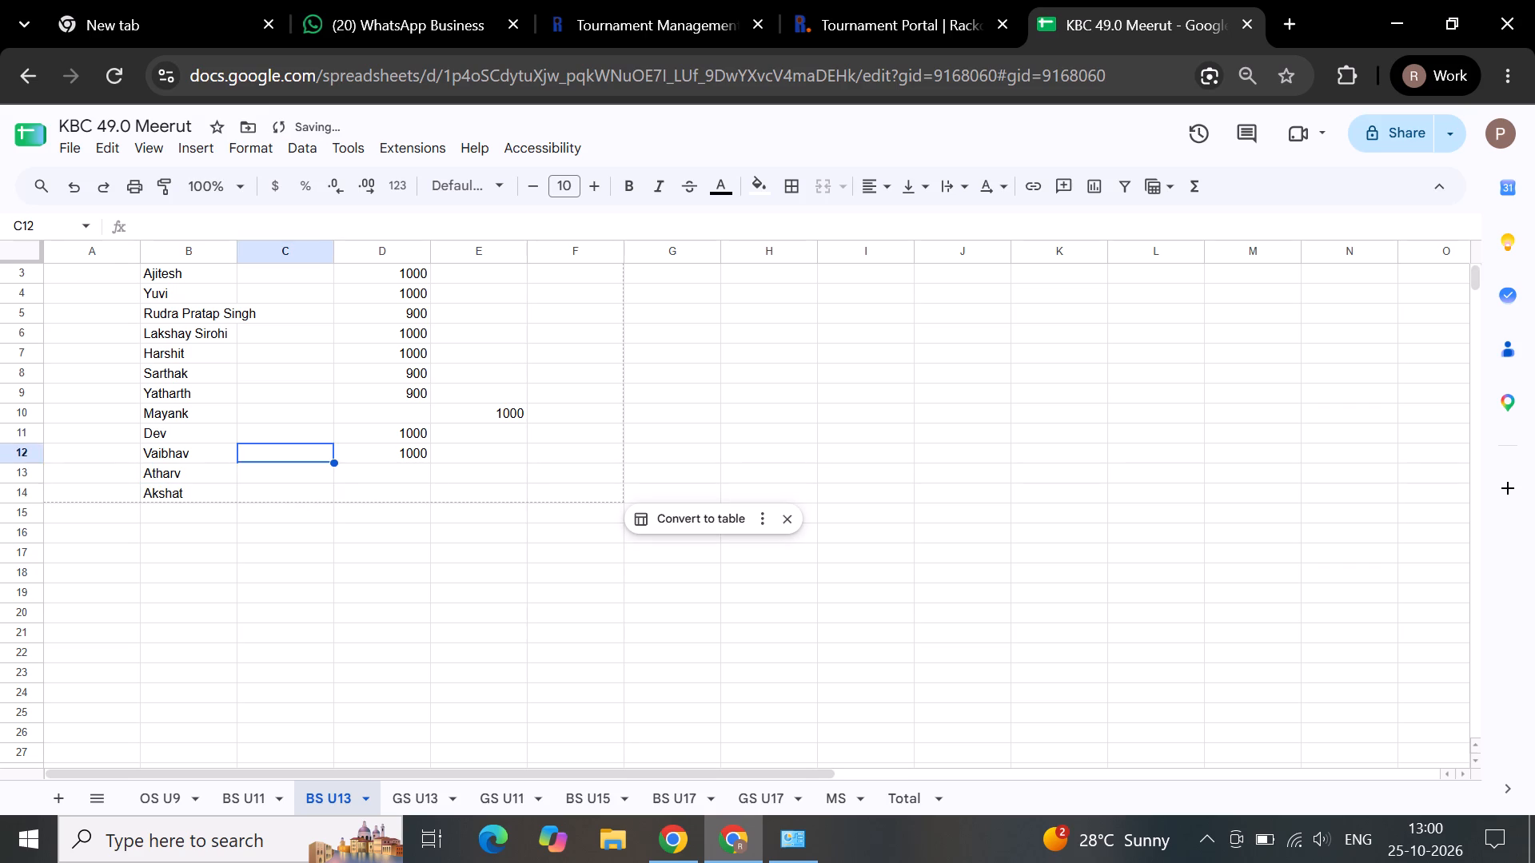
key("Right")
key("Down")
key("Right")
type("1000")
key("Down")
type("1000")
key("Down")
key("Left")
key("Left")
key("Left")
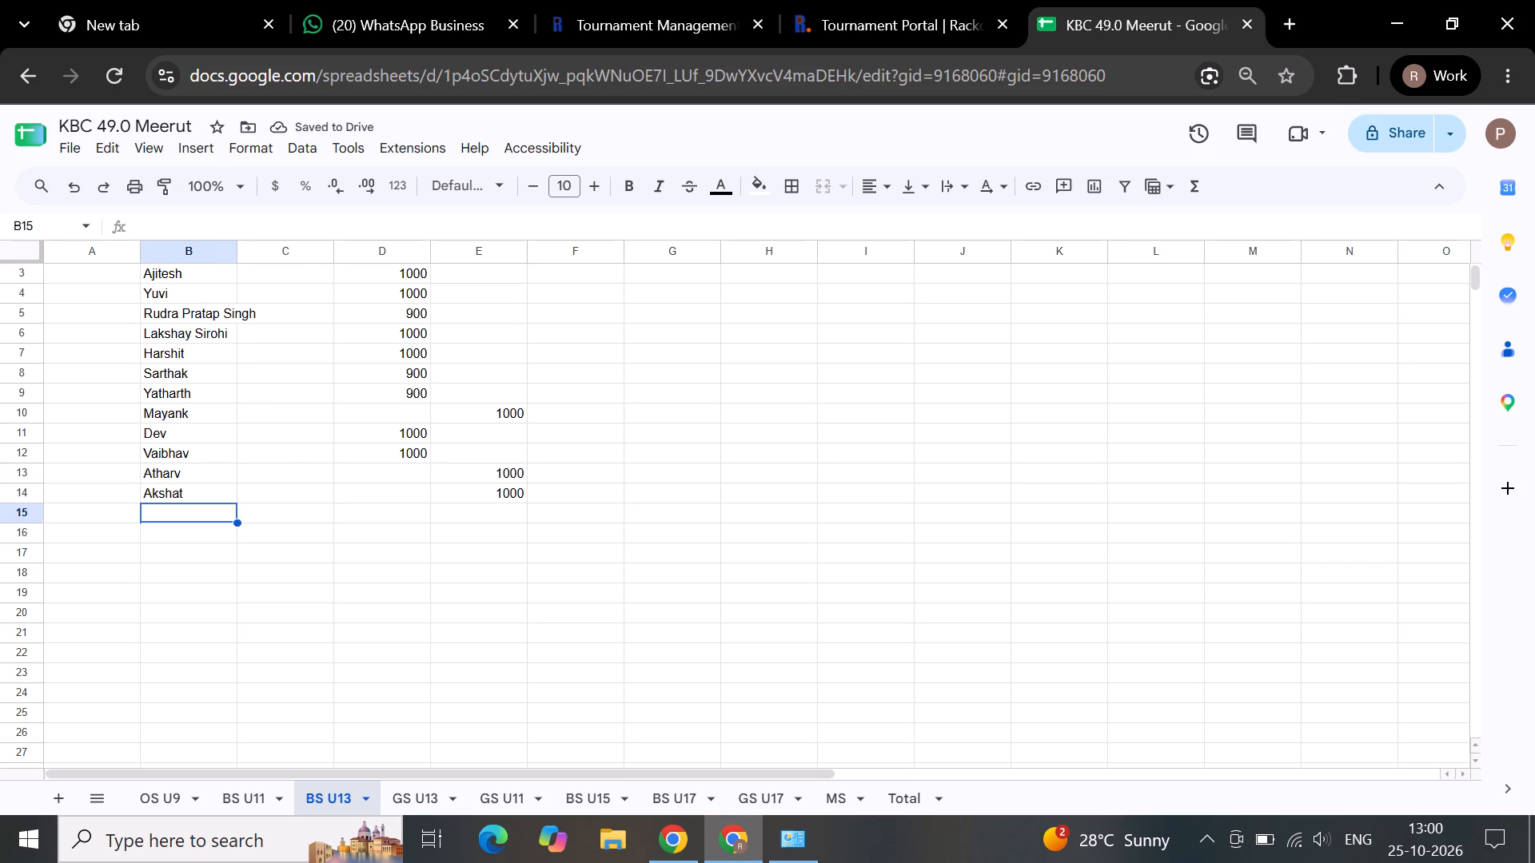
Add the next player, Abinav, with surname in B15 and a cash amount of 1000 in D15.
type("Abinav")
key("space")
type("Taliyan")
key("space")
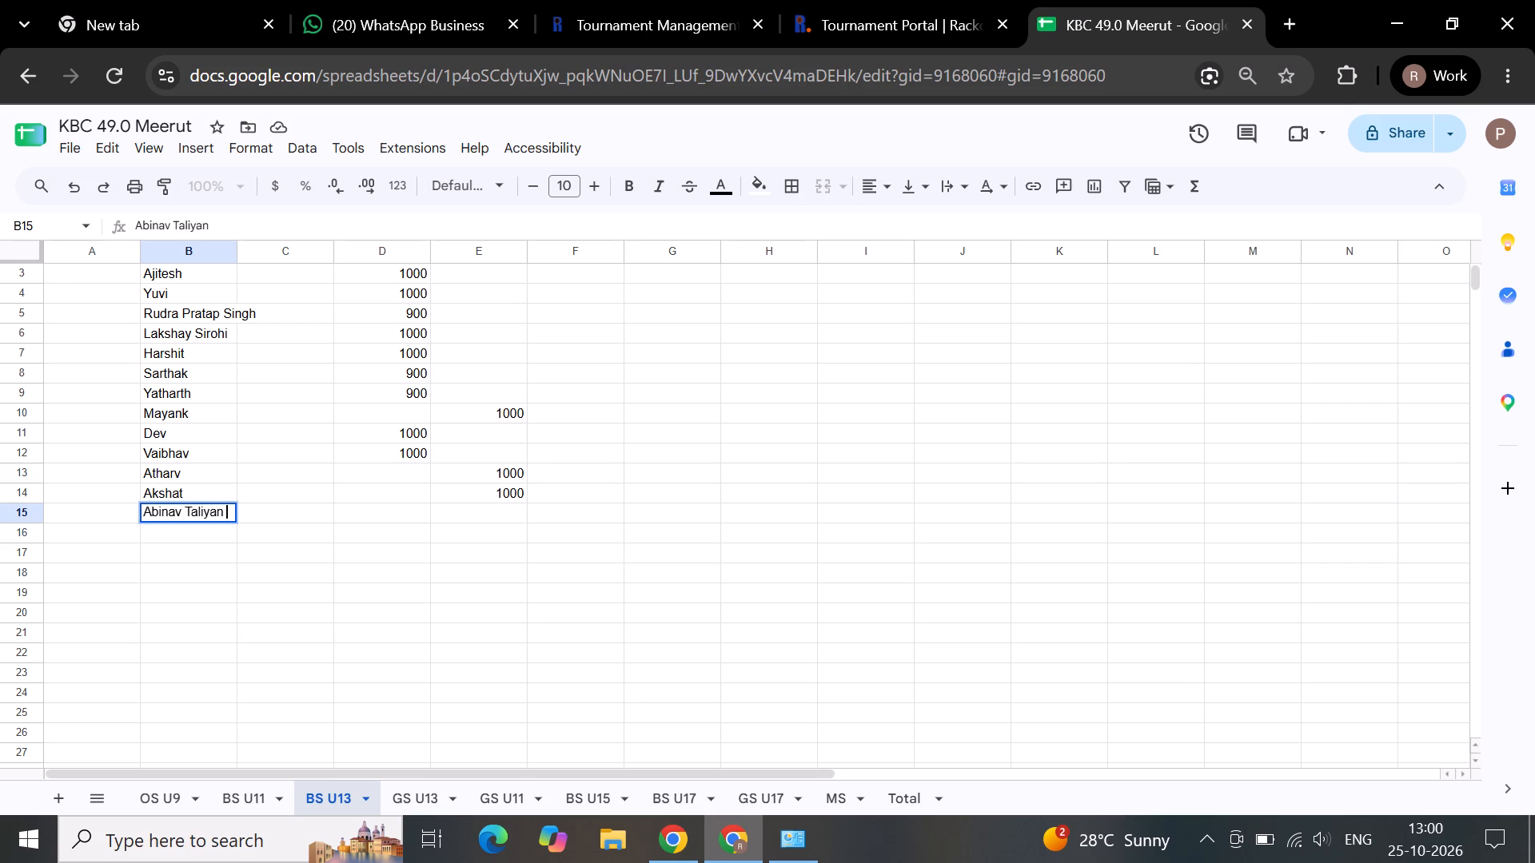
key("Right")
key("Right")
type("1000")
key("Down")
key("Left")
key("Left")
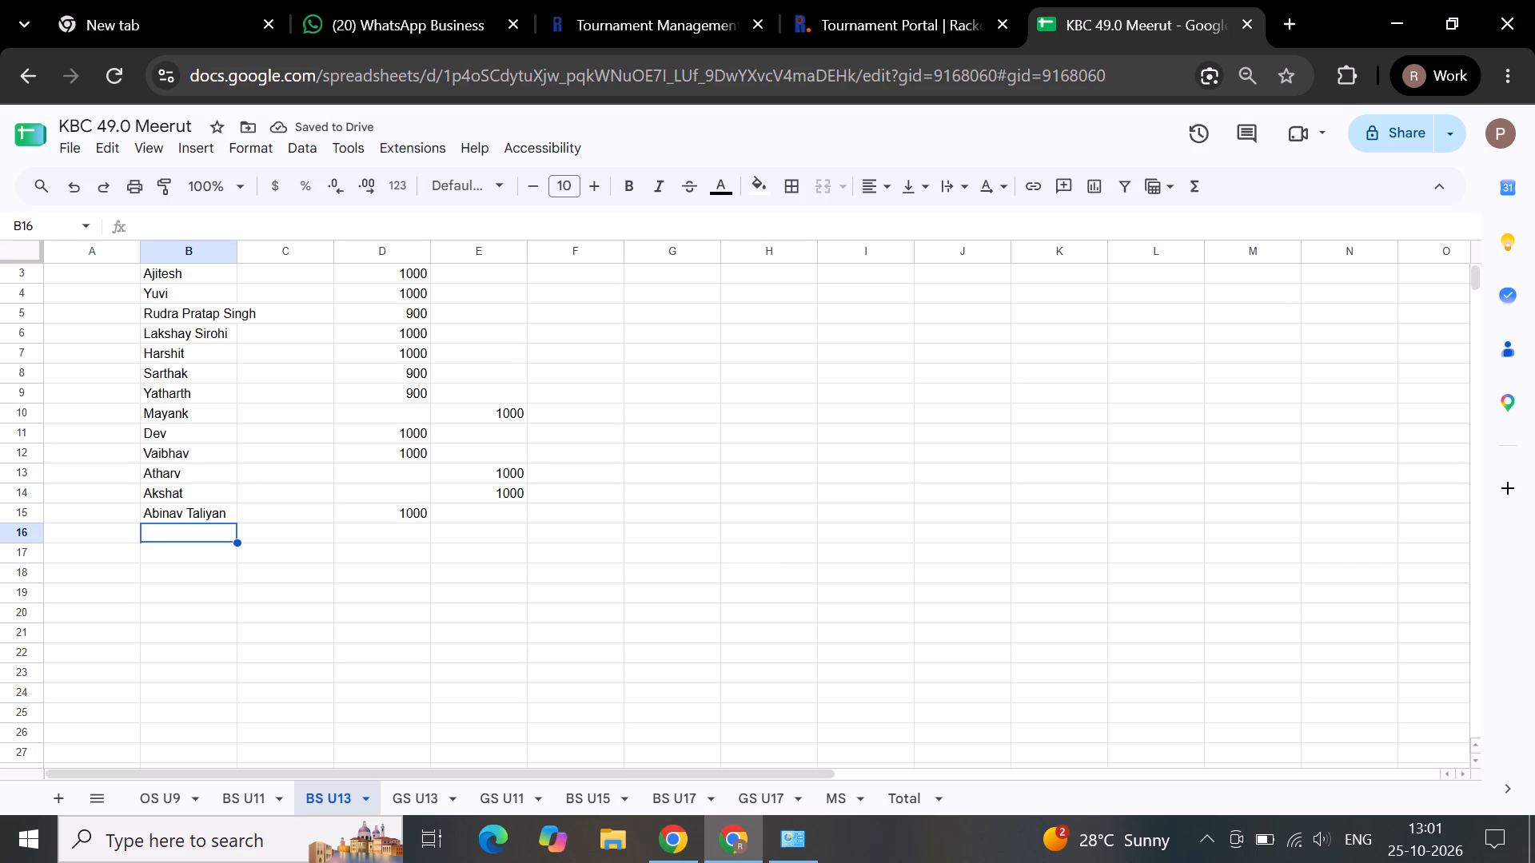
Add Suryansh in B16 with a cash amount of 1000 in D16.
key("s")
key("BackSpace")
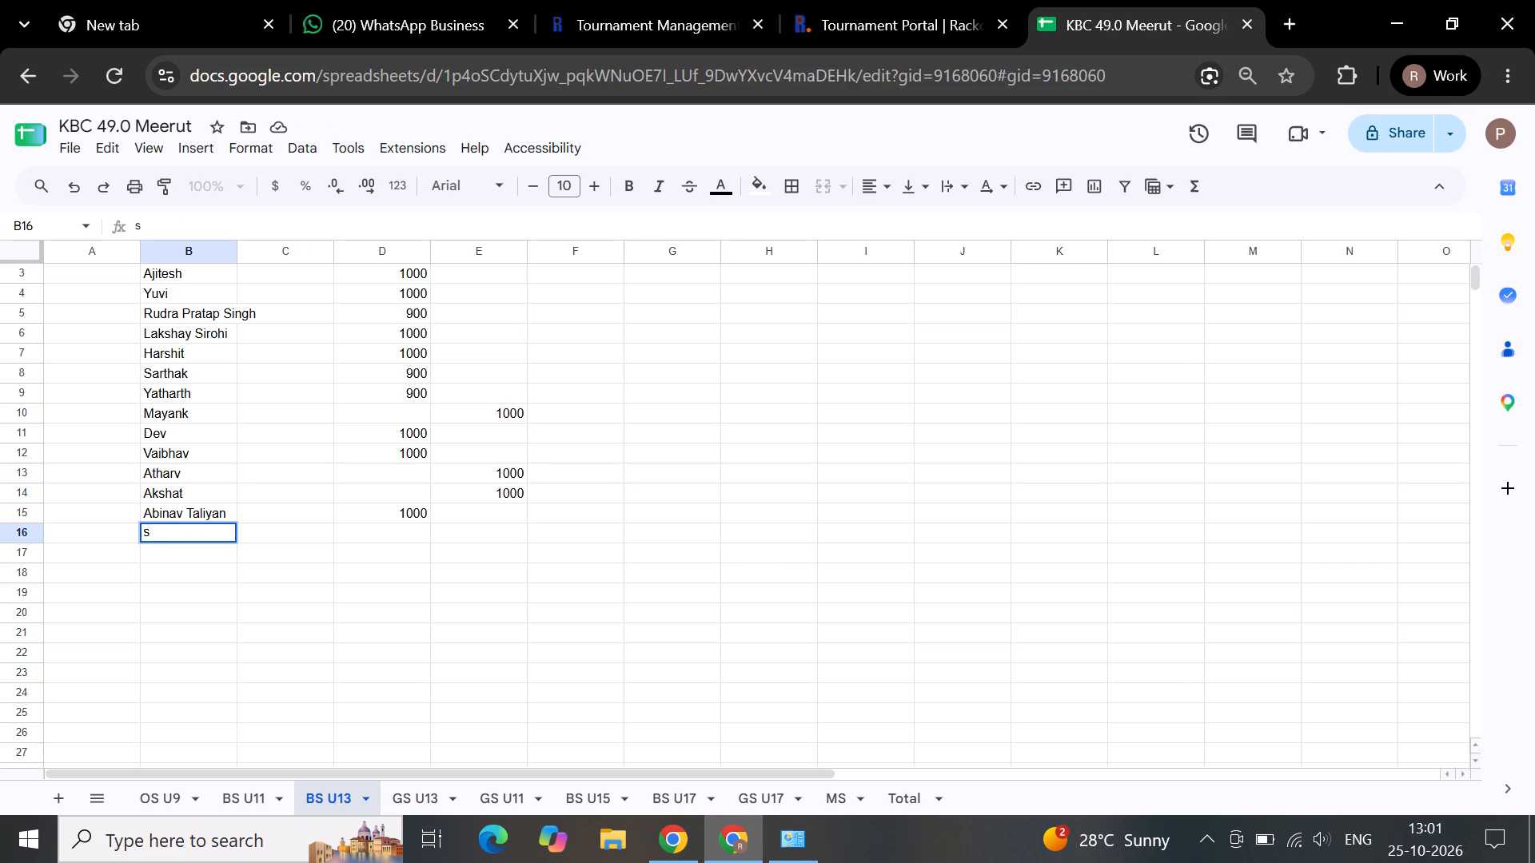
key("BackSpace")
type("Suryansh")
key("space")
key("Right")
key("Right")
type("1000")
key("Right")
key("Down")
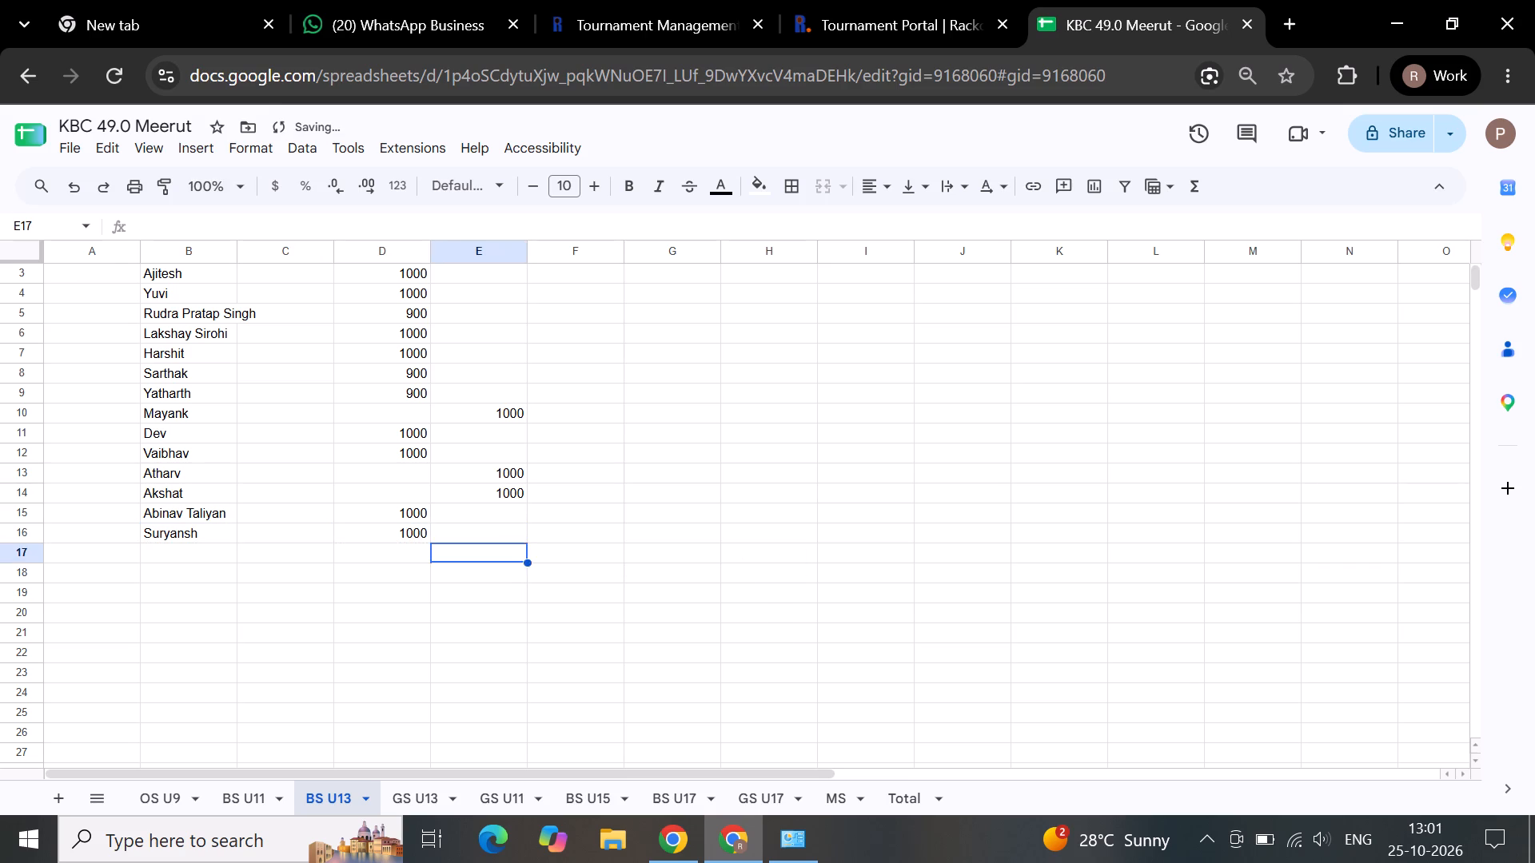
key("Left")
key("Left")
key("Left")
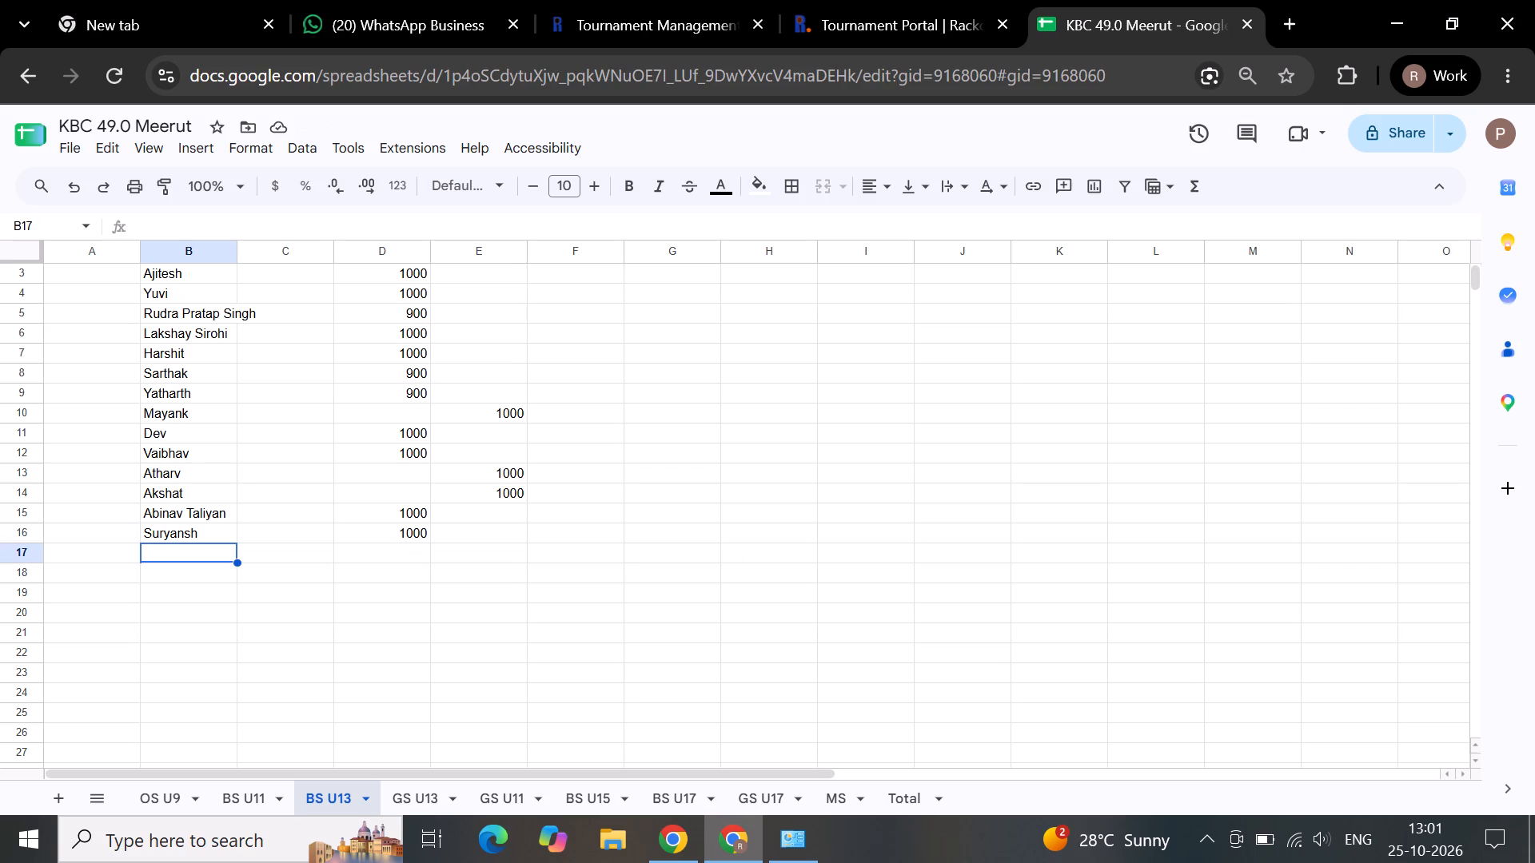
Add the next player, Vikhyat, with surname in B17 and a cash amount of 1000 in D17.
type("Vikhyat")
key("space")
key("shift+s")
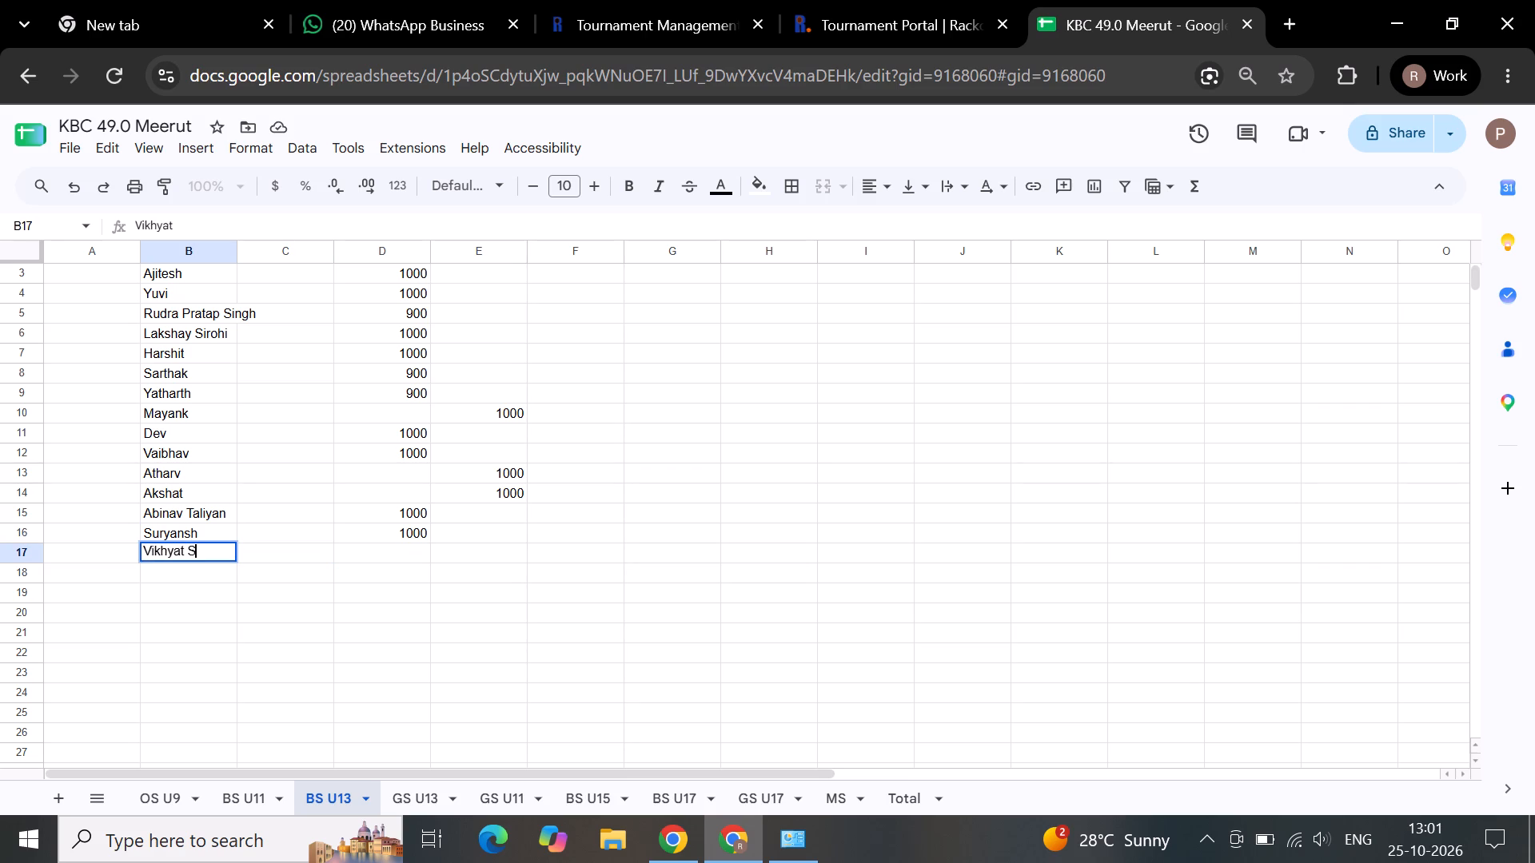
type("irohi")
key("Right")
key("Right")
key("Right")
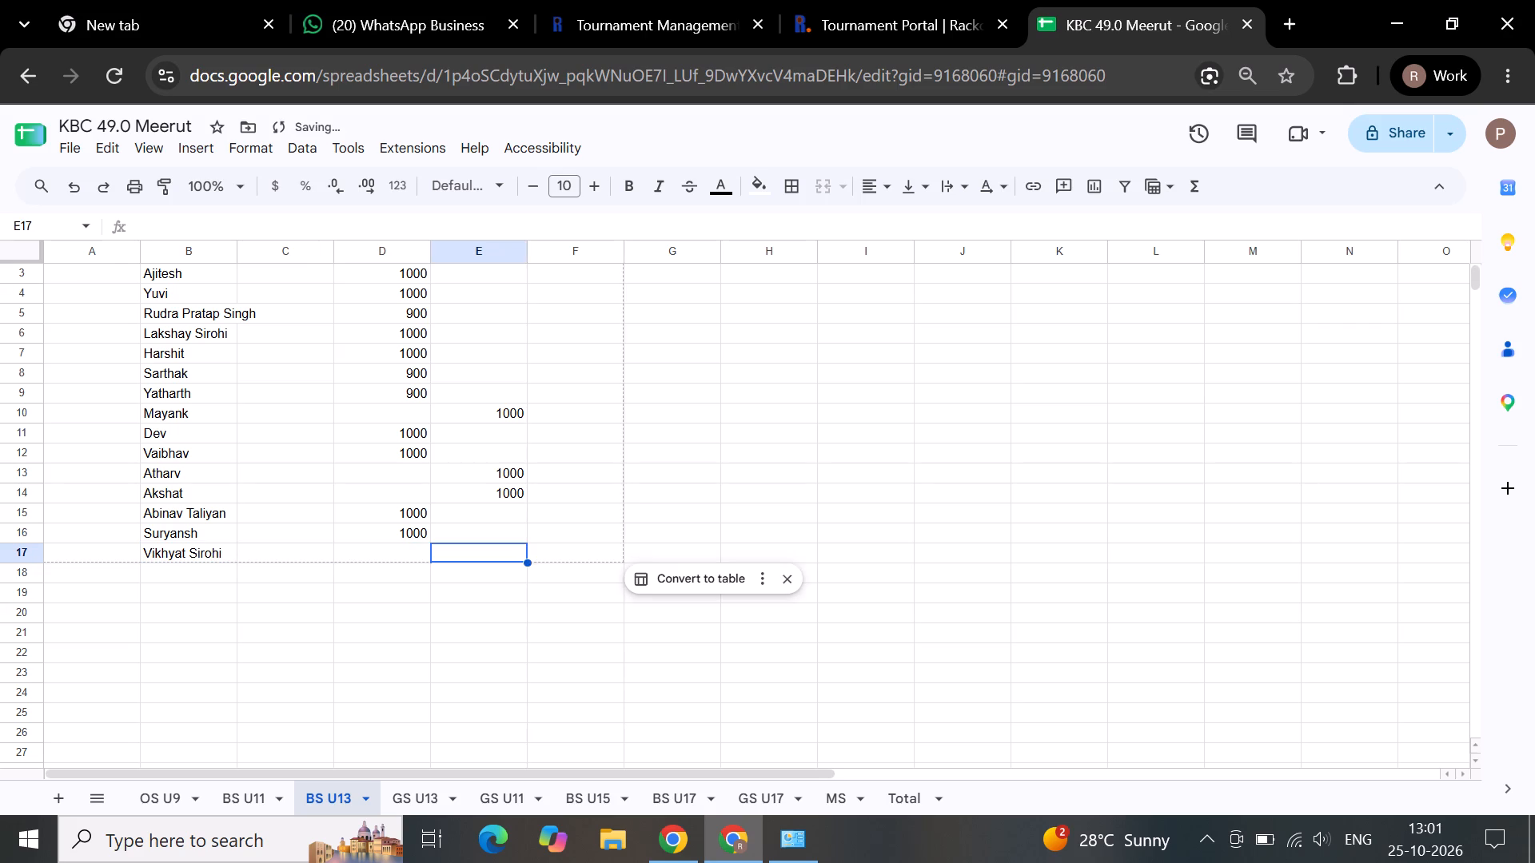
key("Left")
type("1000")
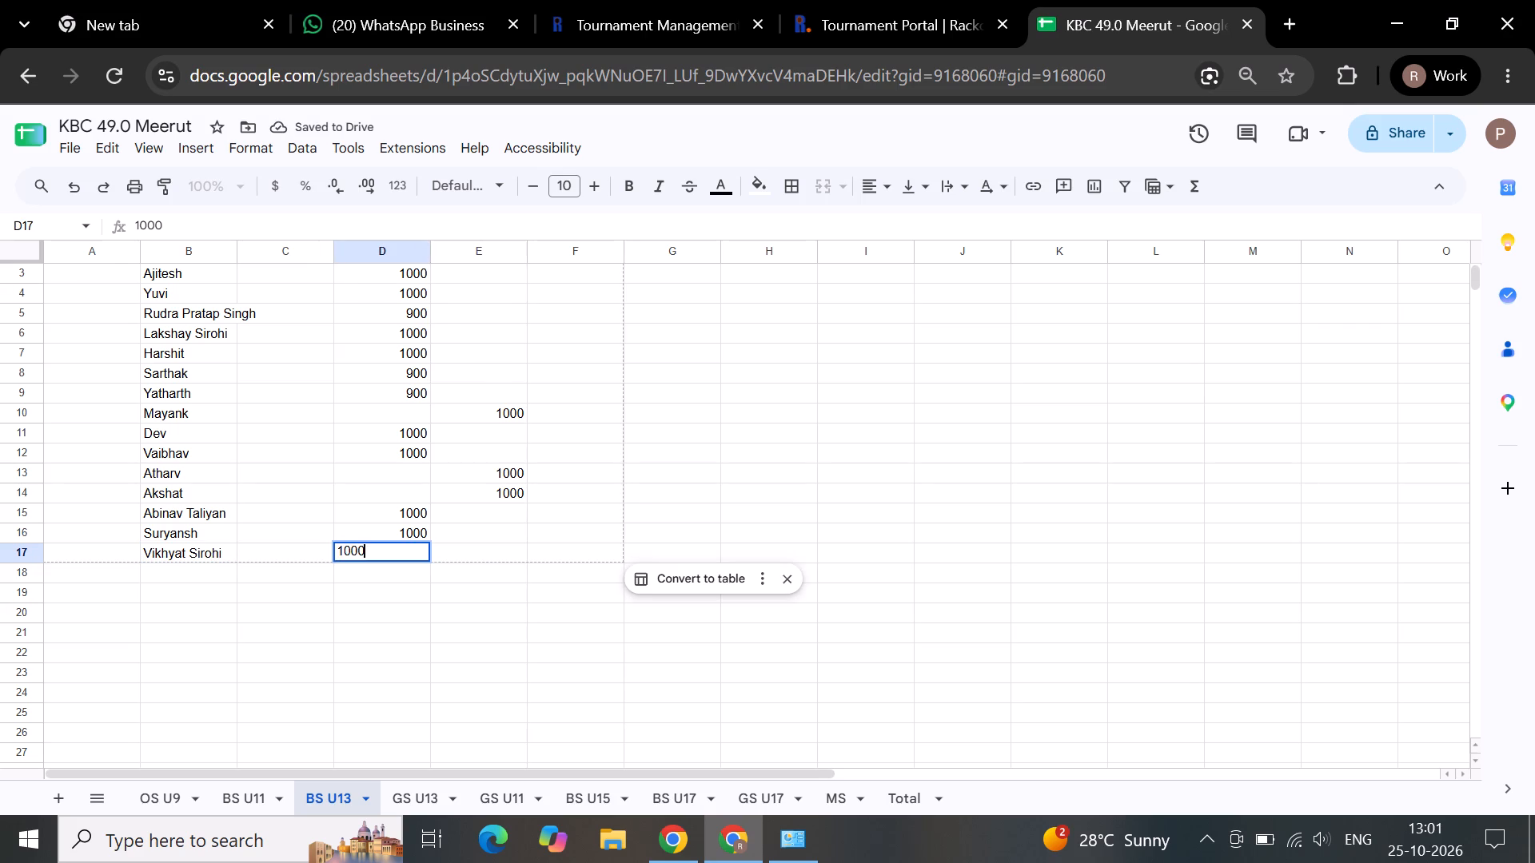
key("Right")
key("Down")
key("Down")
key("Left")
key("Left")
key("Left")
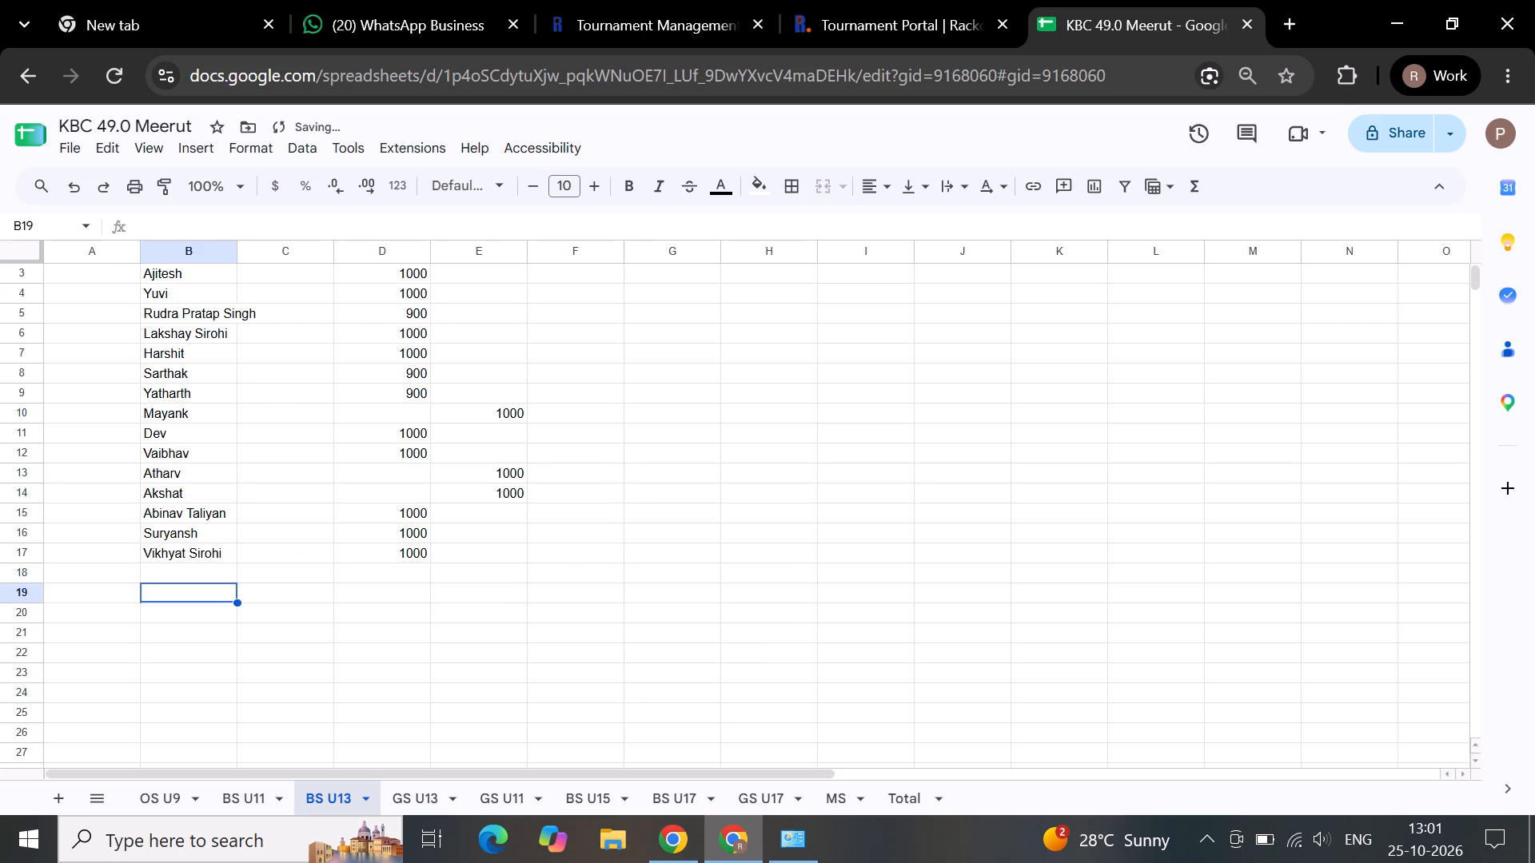
Add the next two players, Vardan in B18 and Dhairya in B19.
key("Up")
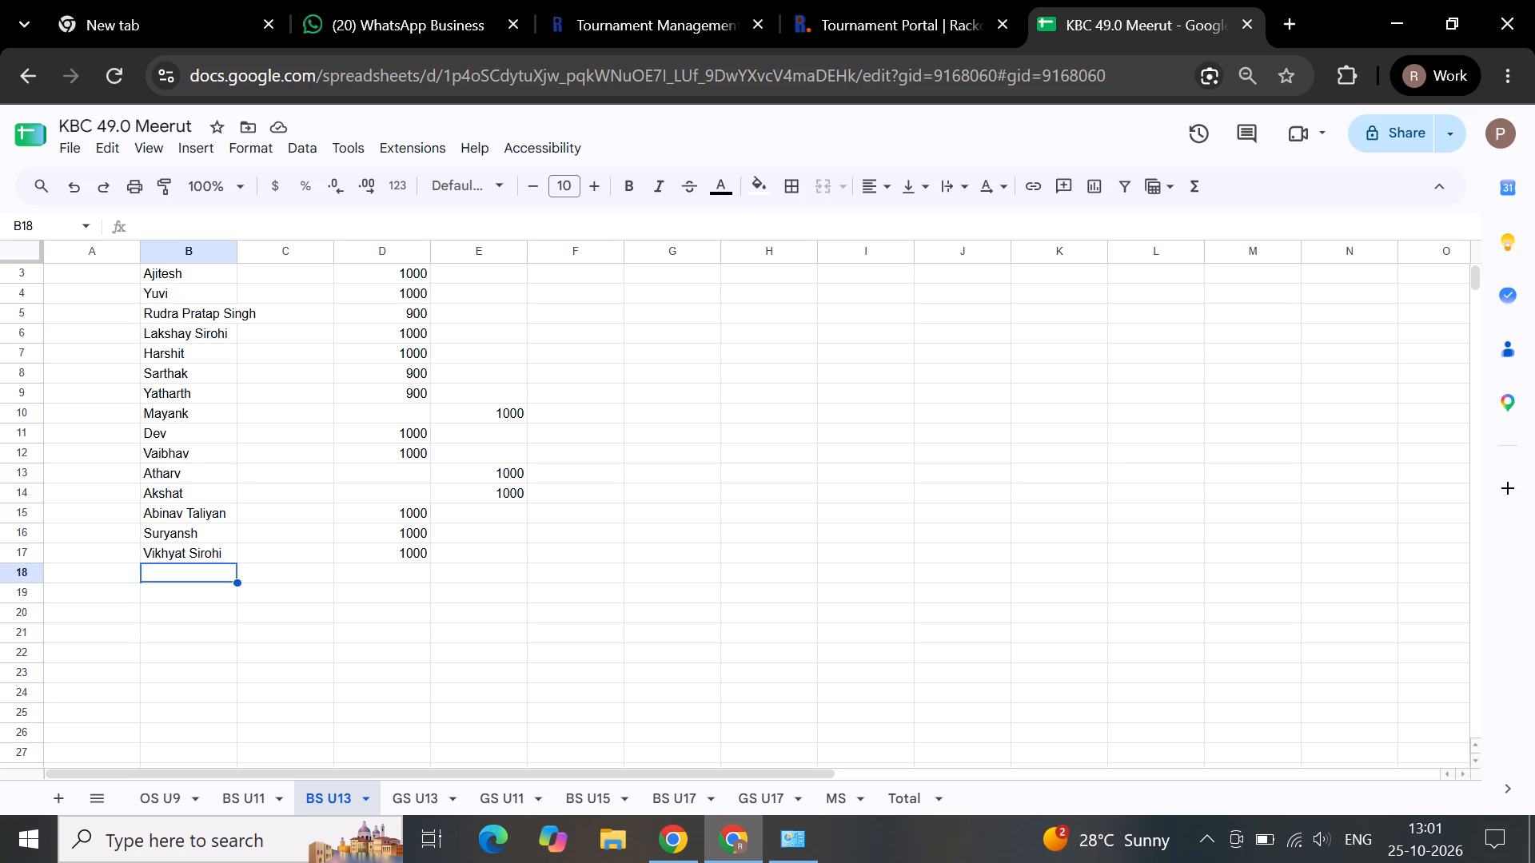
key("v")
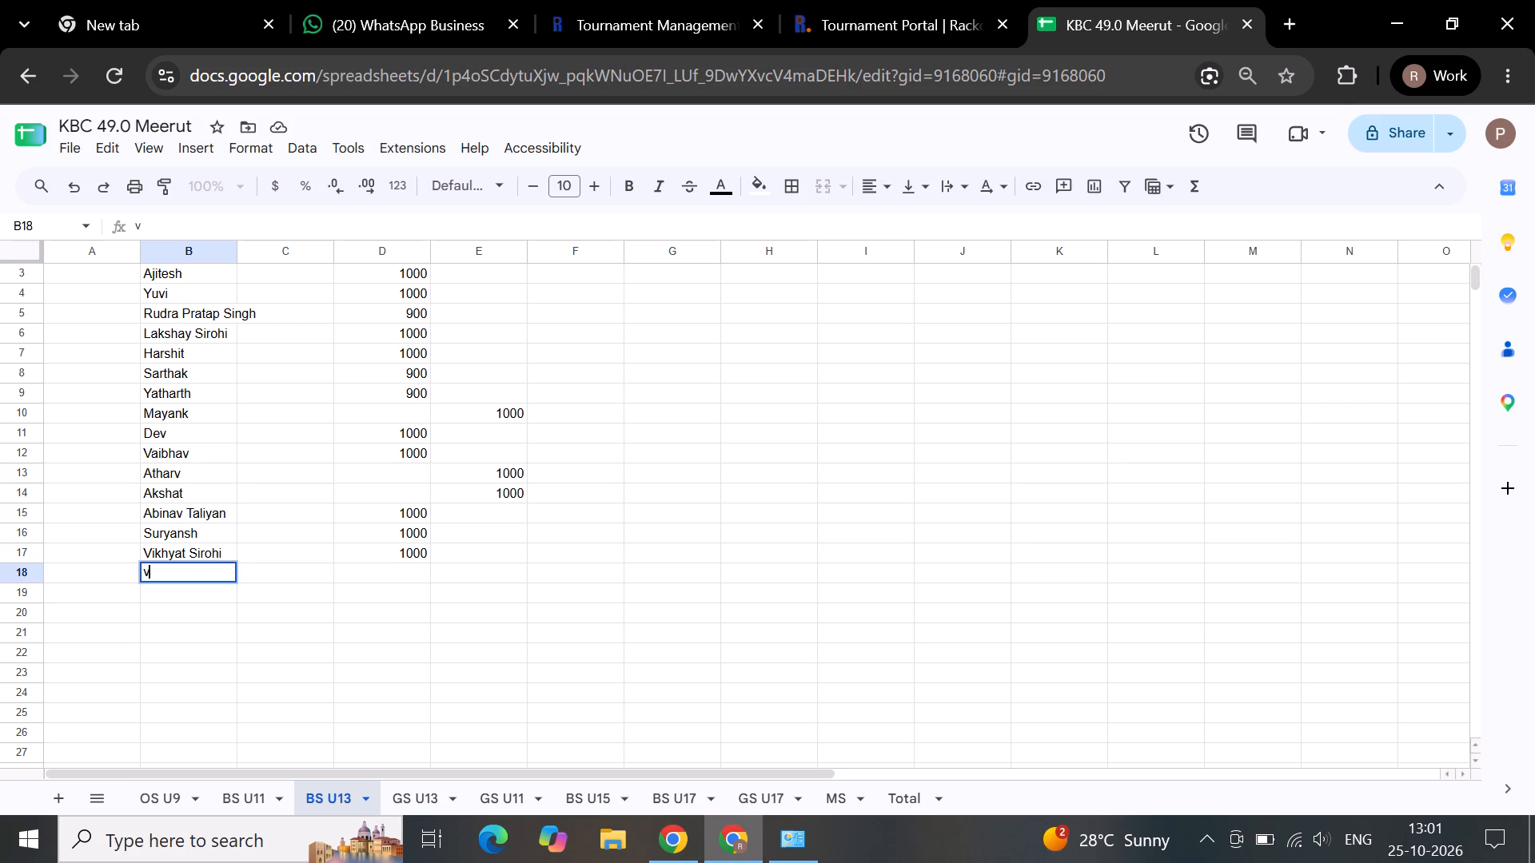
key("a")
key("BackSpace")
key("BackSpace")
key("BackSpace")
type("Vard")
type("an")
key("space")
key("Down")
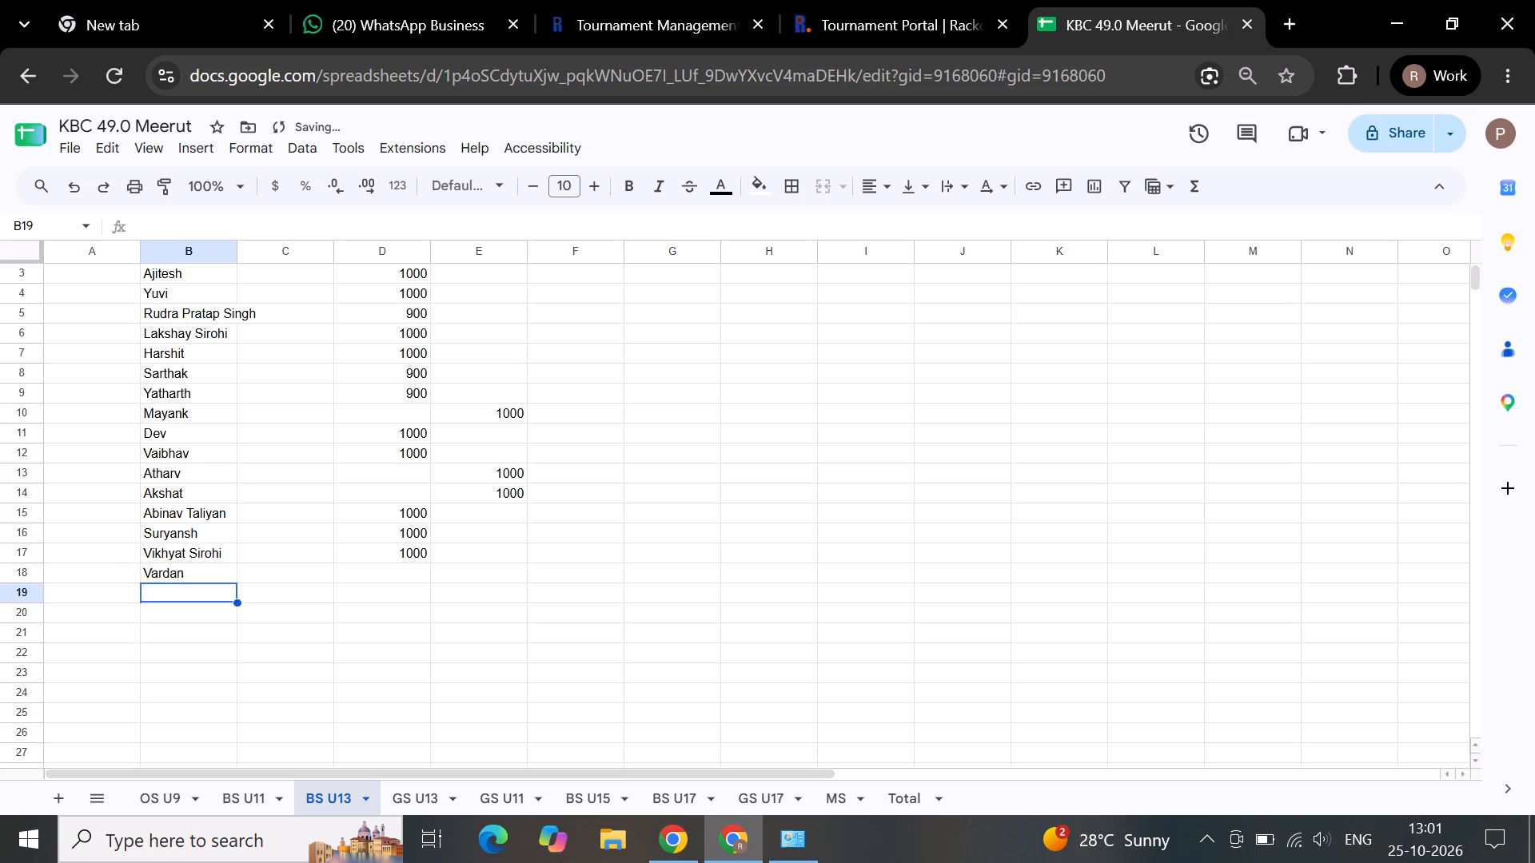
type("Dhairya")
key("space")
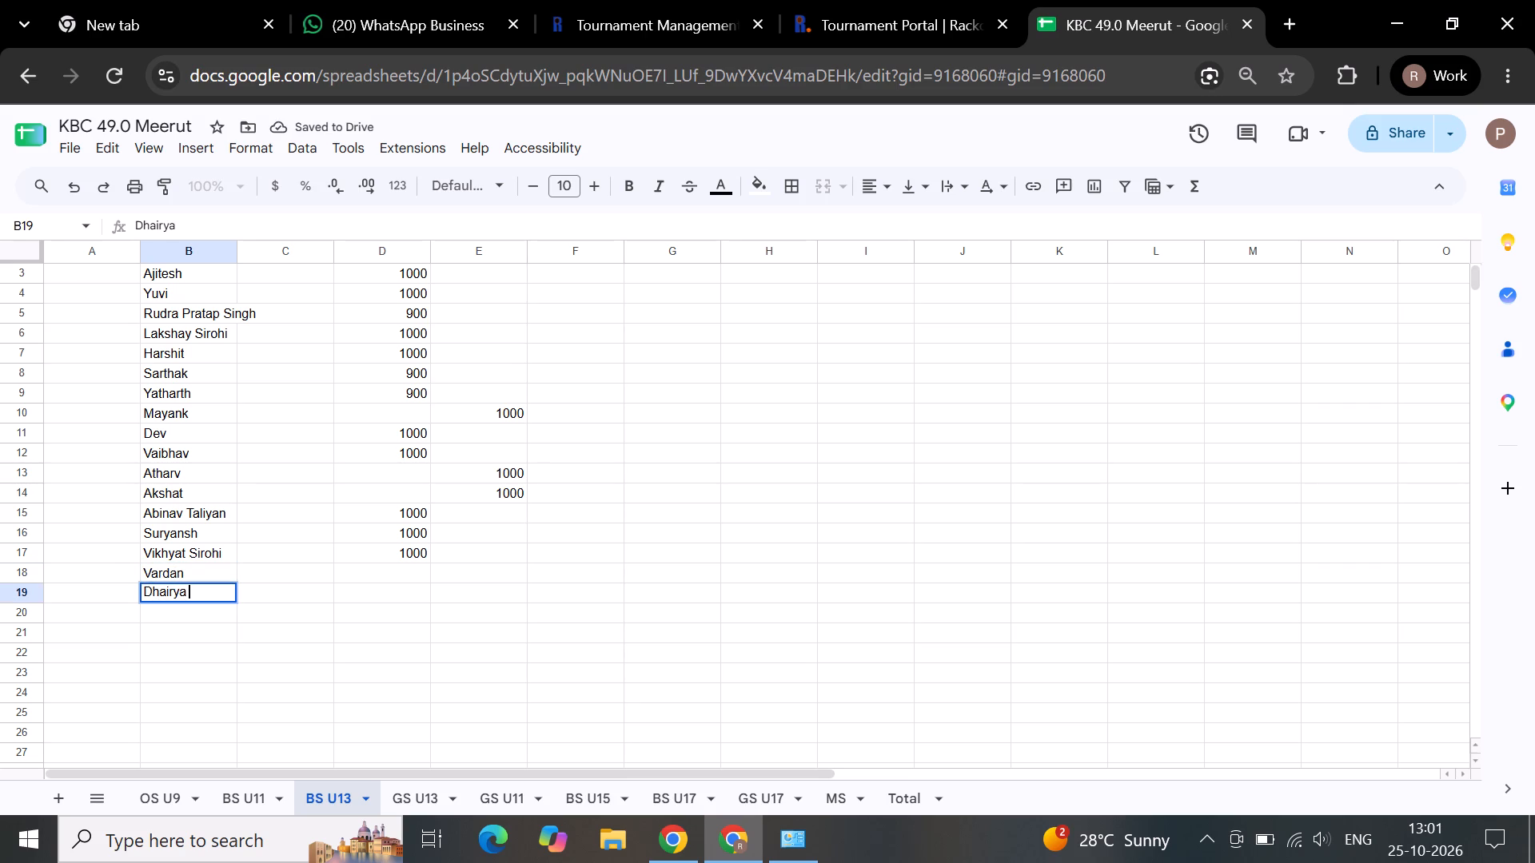
Set the cash amounts for Vardan in D18 and Dhairya in D19 to 1000 each.
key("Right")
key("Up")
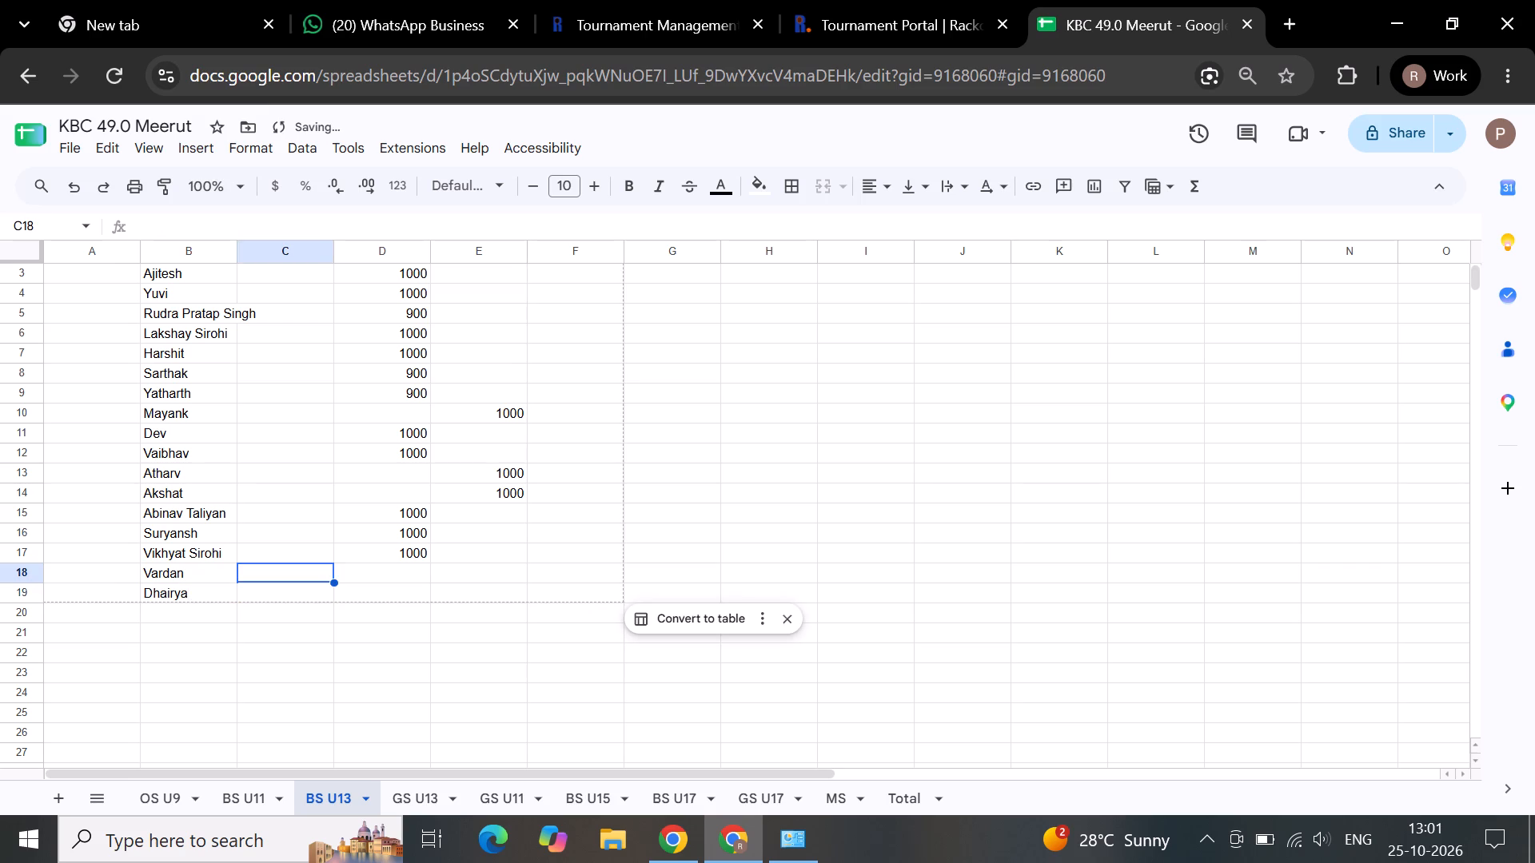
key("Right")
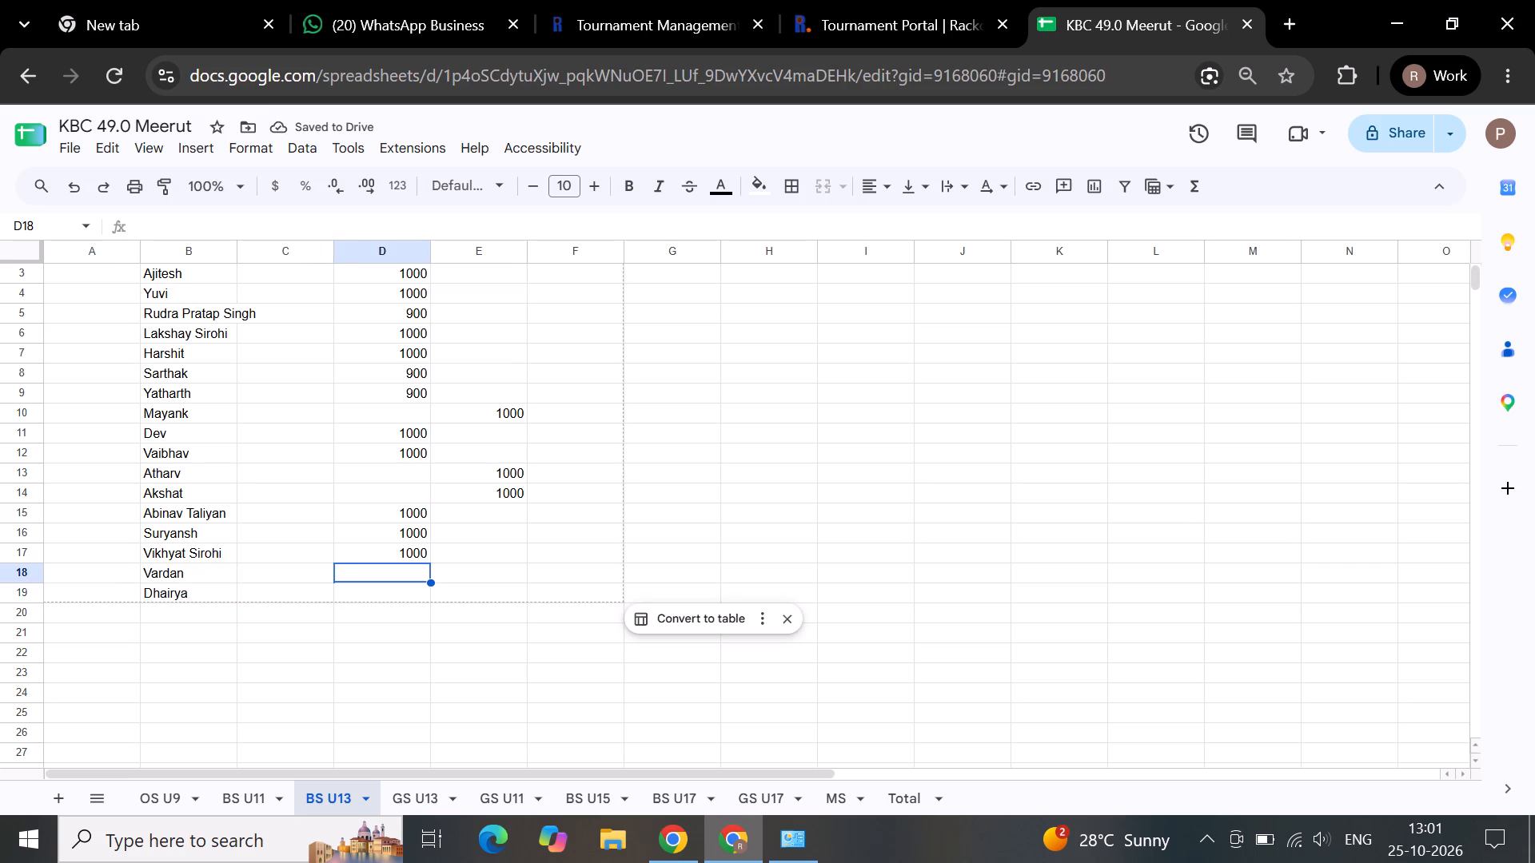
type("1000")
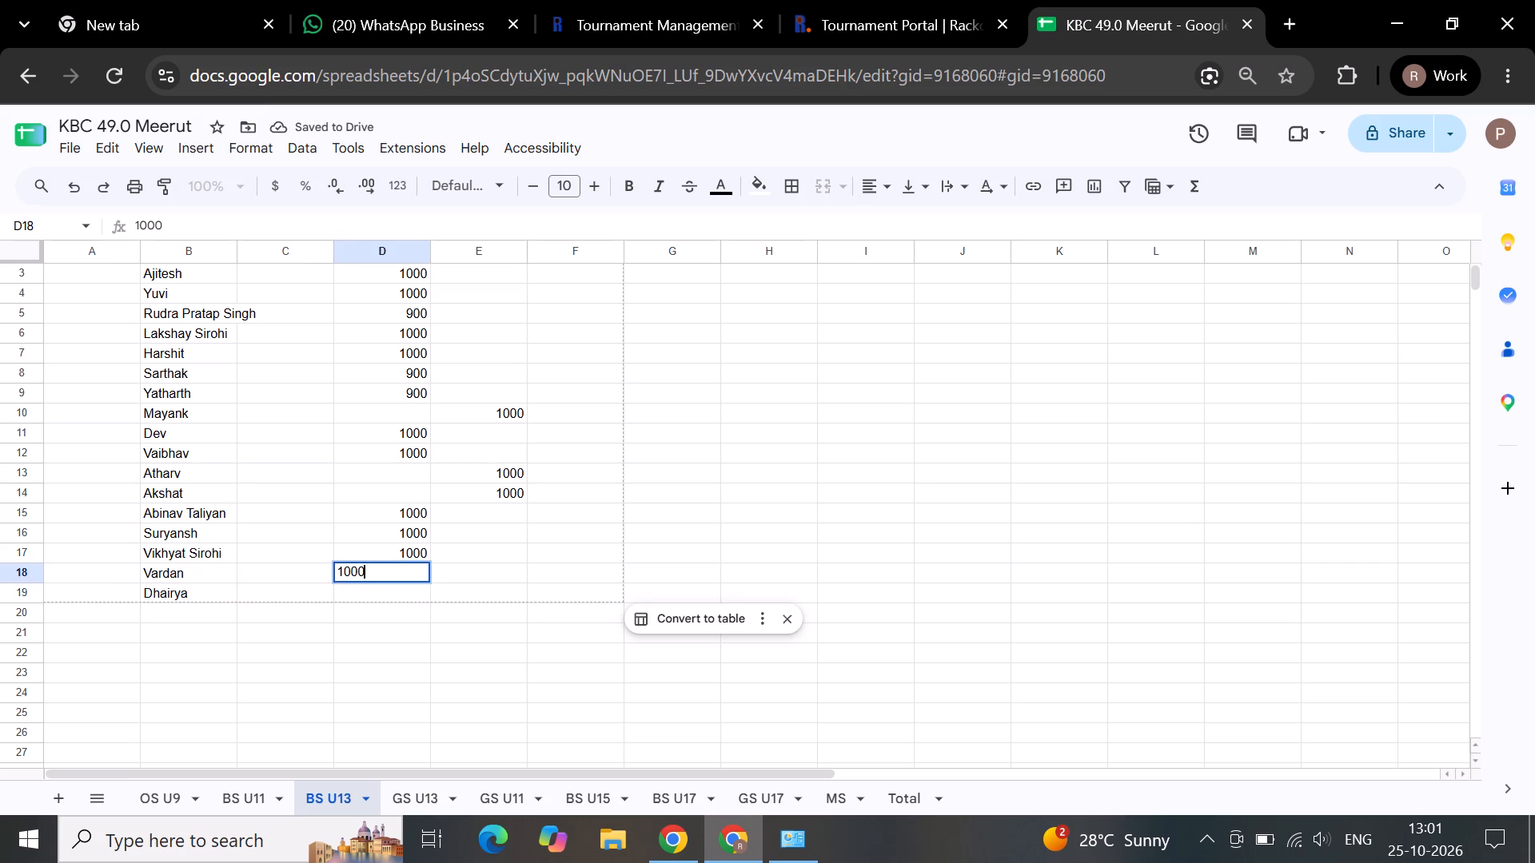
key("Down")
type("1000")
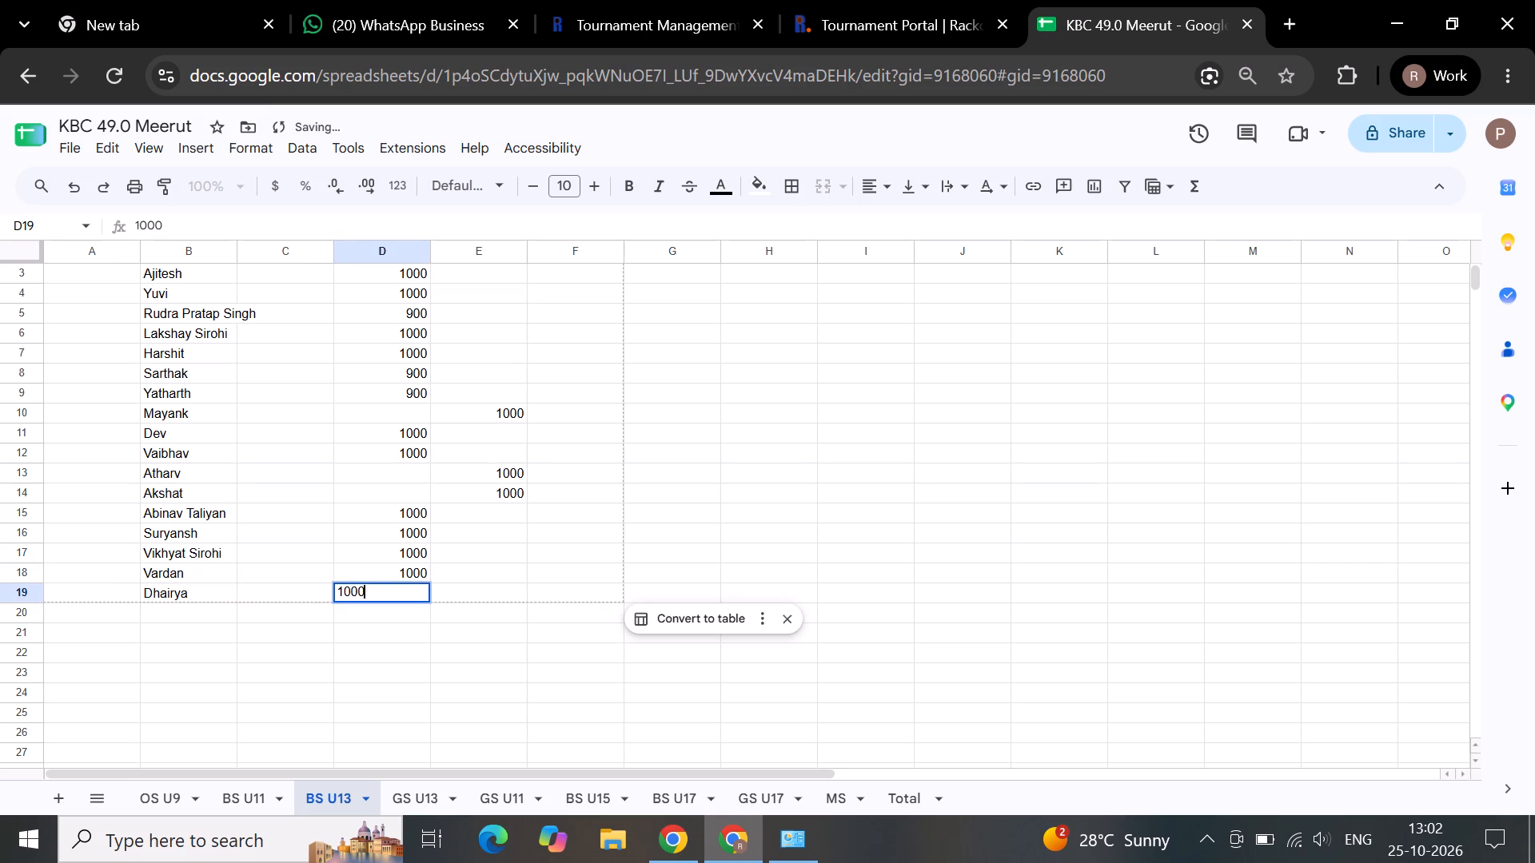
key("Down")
Add the next player, Ranveer, with surname in B20 and a UPI amount of 1000 in E20.
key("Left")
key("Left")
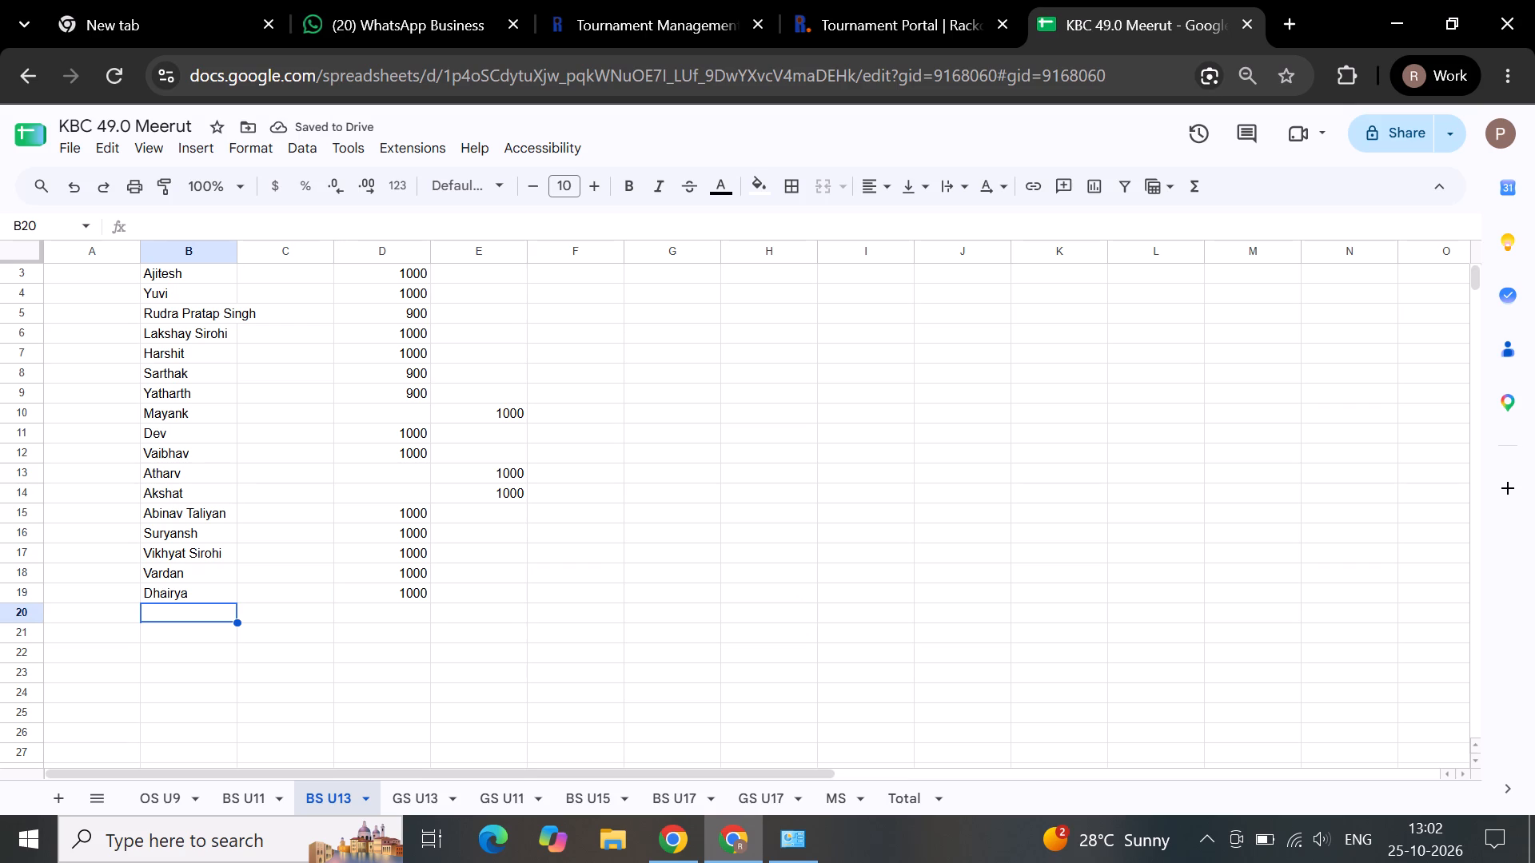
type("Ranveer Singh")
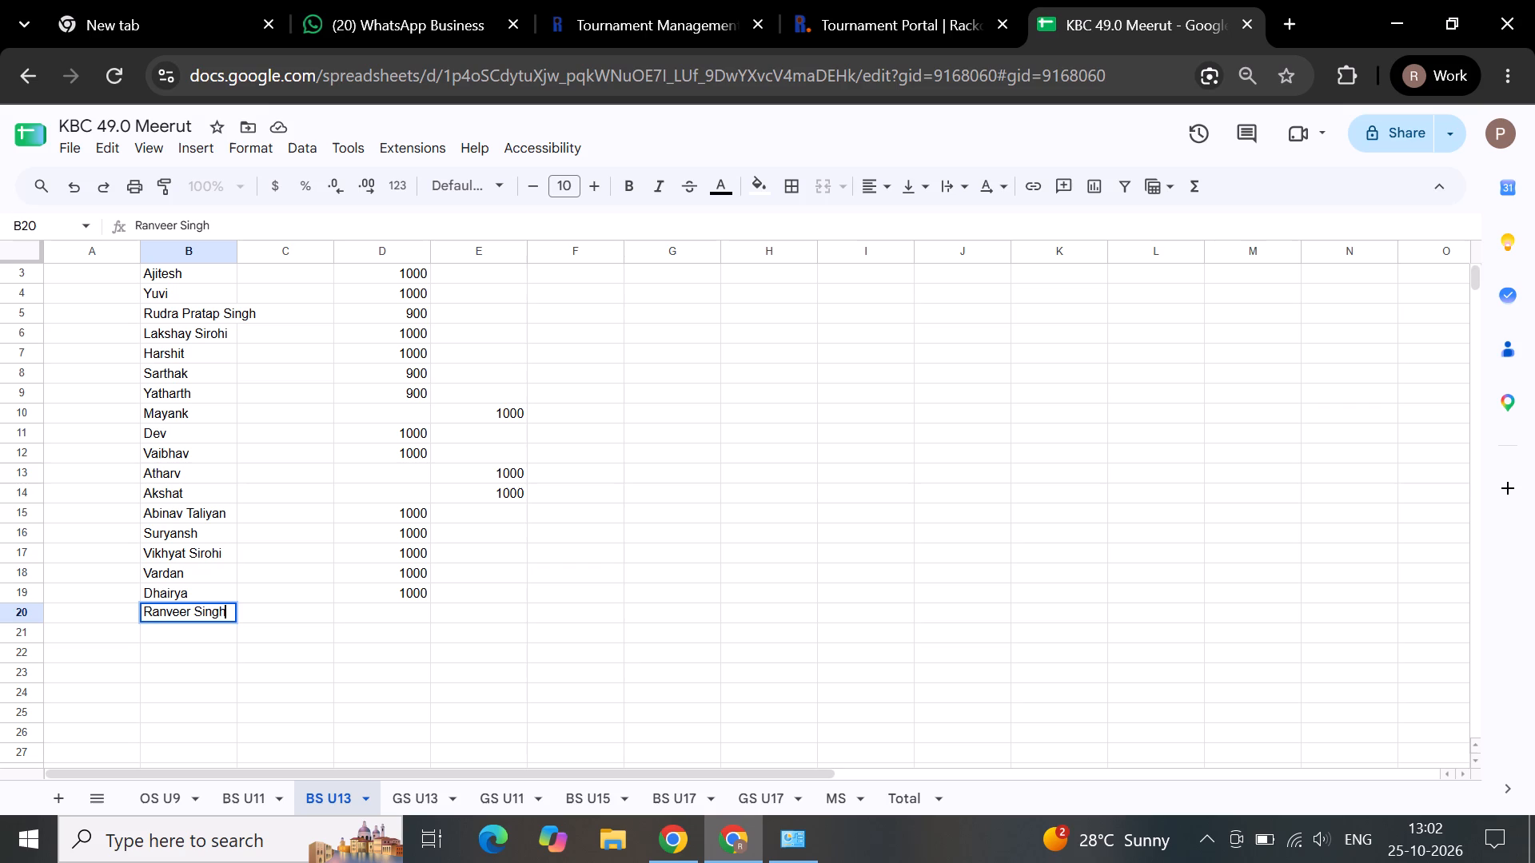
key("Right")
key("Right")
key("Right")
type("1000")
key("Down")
Add the next player, Aarav, with surname in B21 and a cash amount of 1000 in D21.
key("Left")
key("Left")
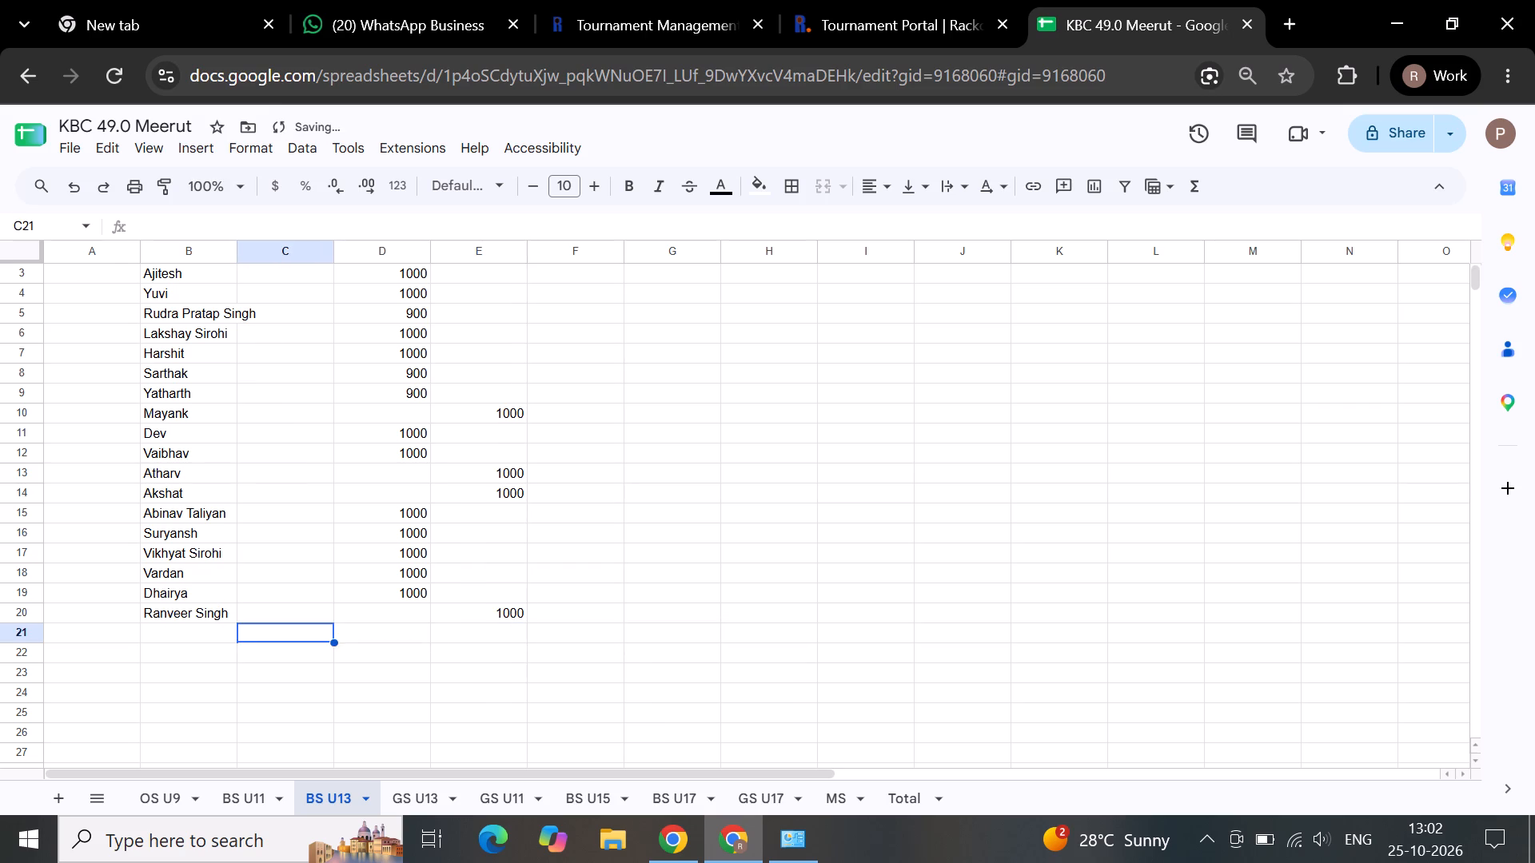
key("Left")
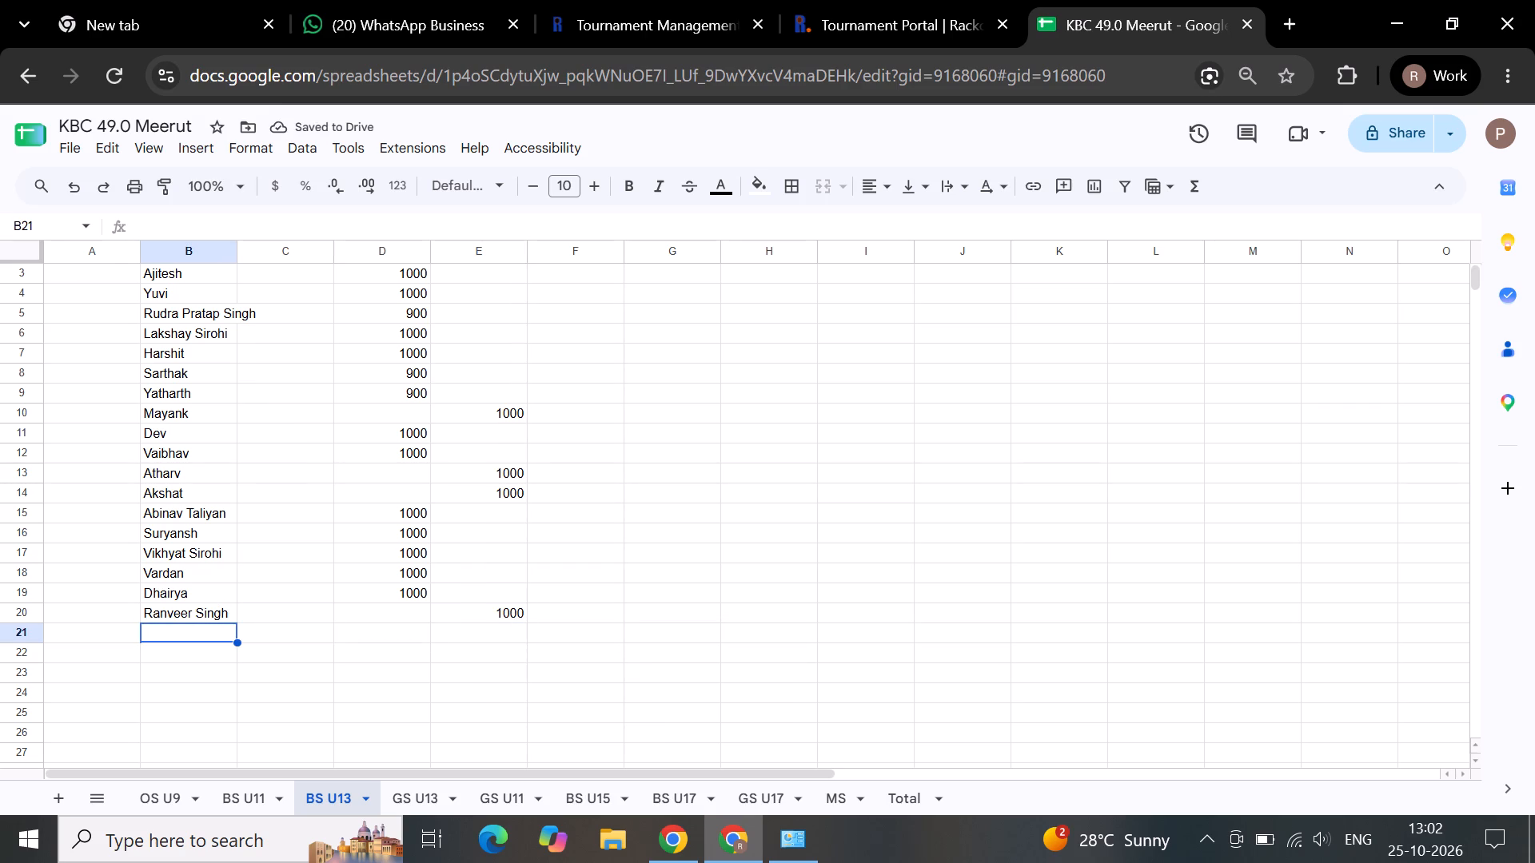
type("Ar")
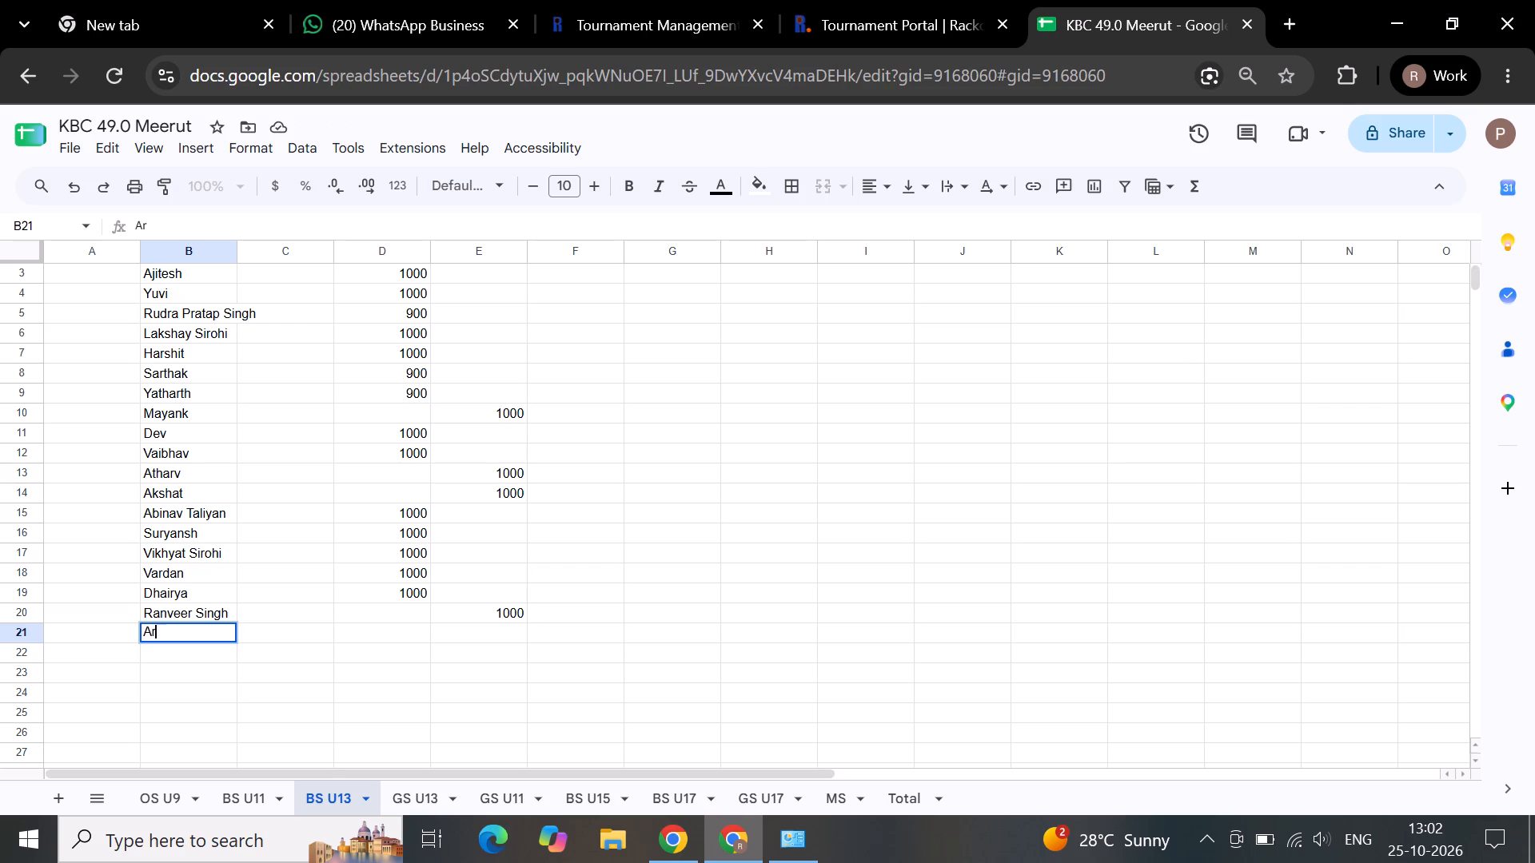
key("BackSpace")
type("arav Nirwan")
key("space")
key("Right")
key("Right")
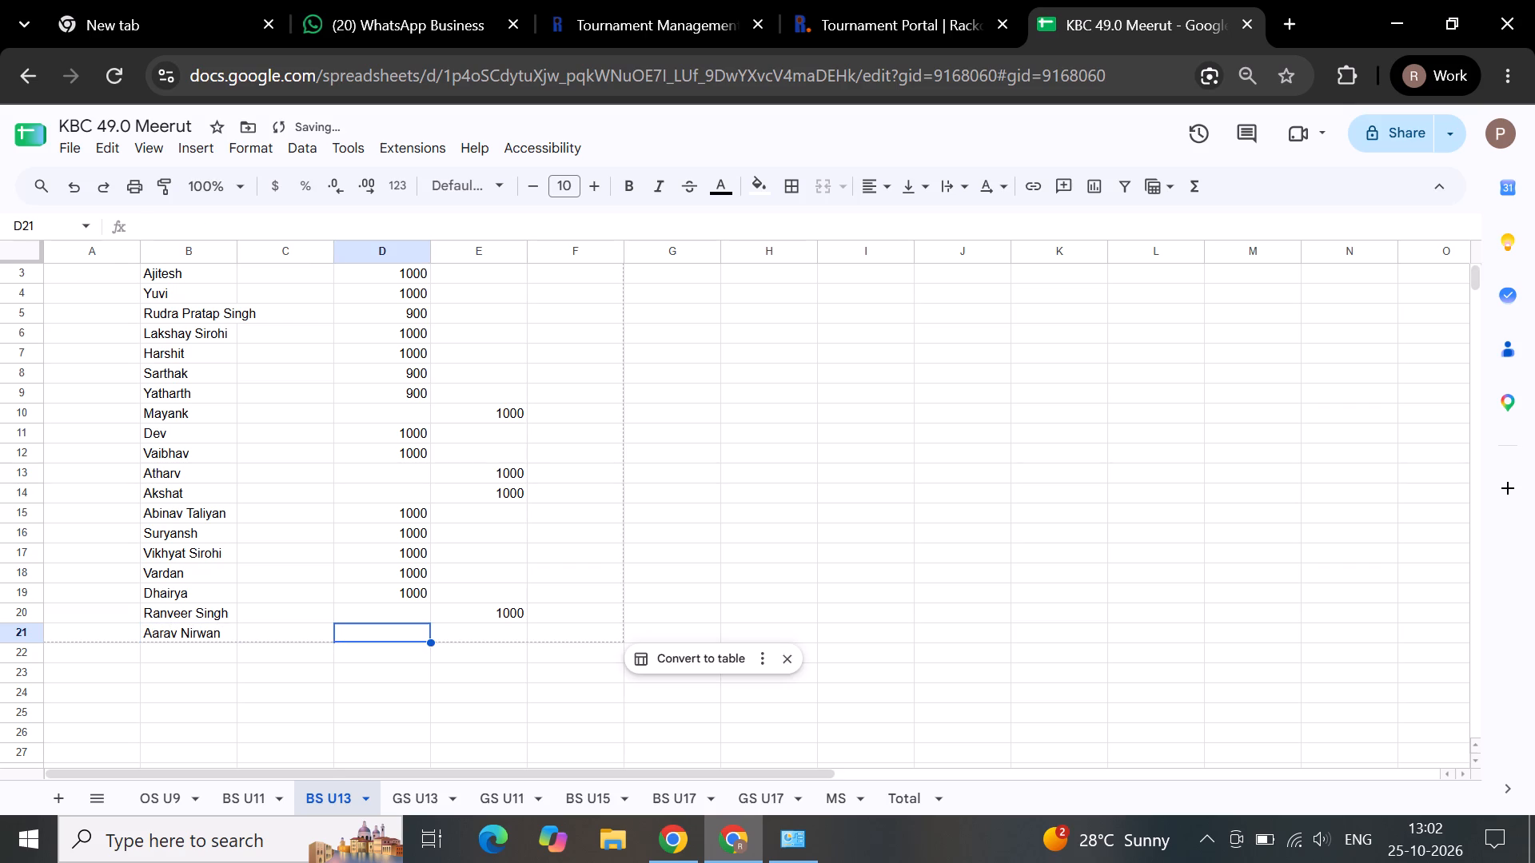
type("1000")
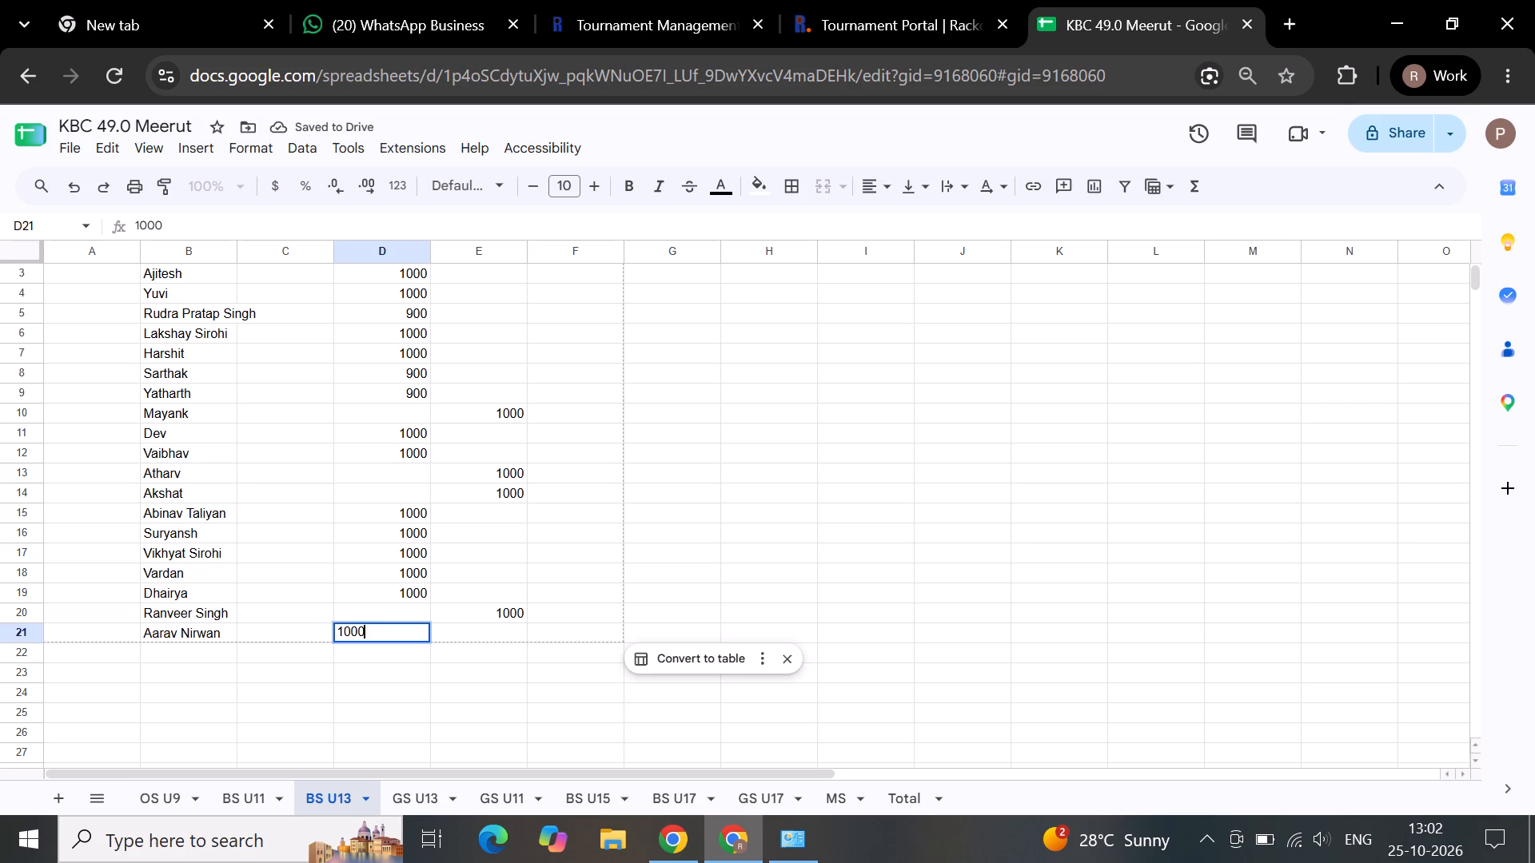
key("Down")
Add the next player, Ishant, in B22 with a capital initial.
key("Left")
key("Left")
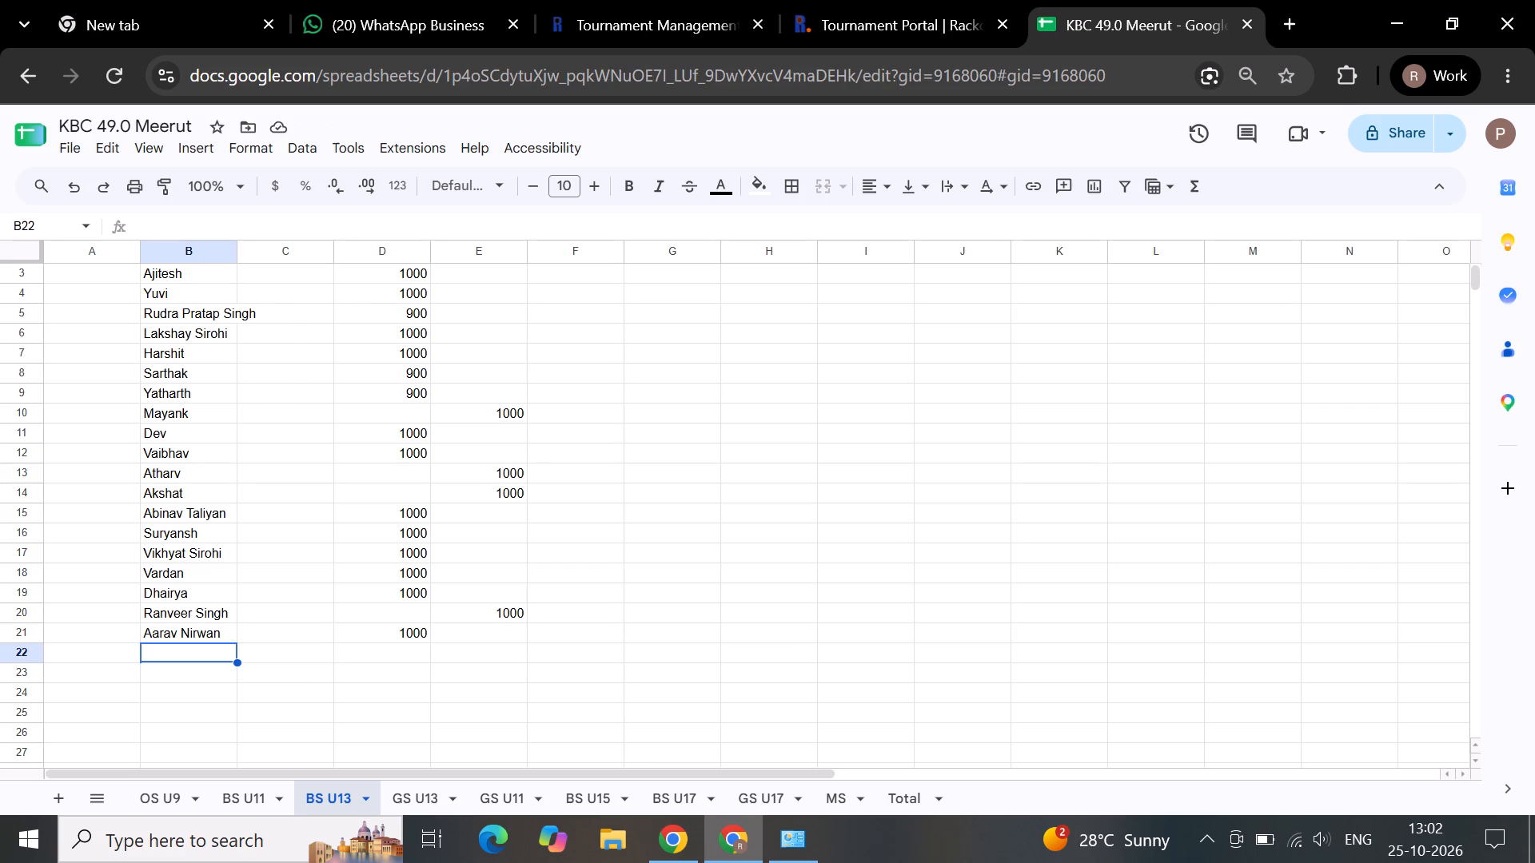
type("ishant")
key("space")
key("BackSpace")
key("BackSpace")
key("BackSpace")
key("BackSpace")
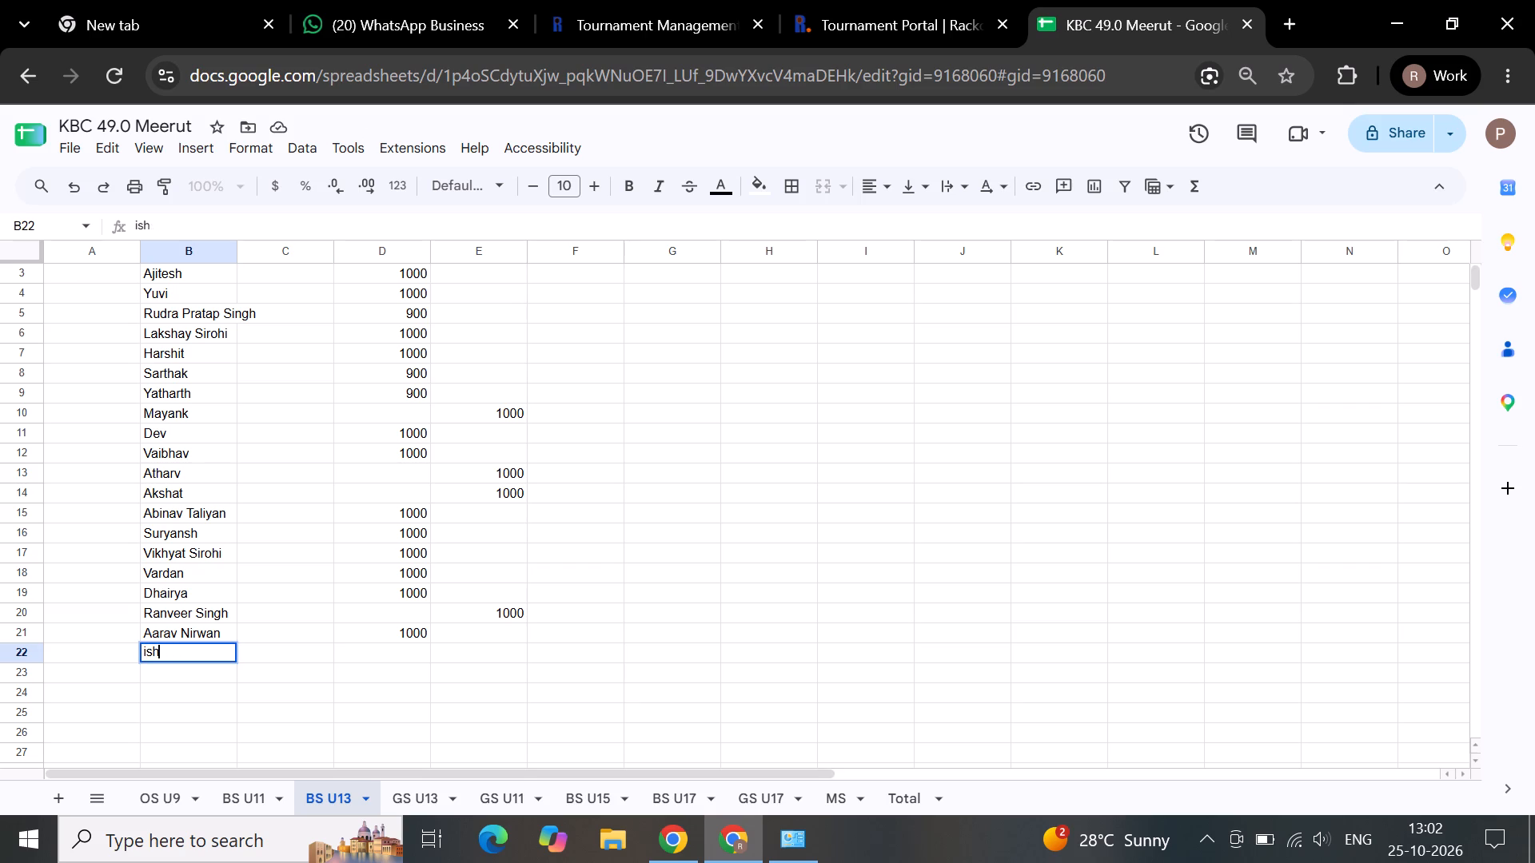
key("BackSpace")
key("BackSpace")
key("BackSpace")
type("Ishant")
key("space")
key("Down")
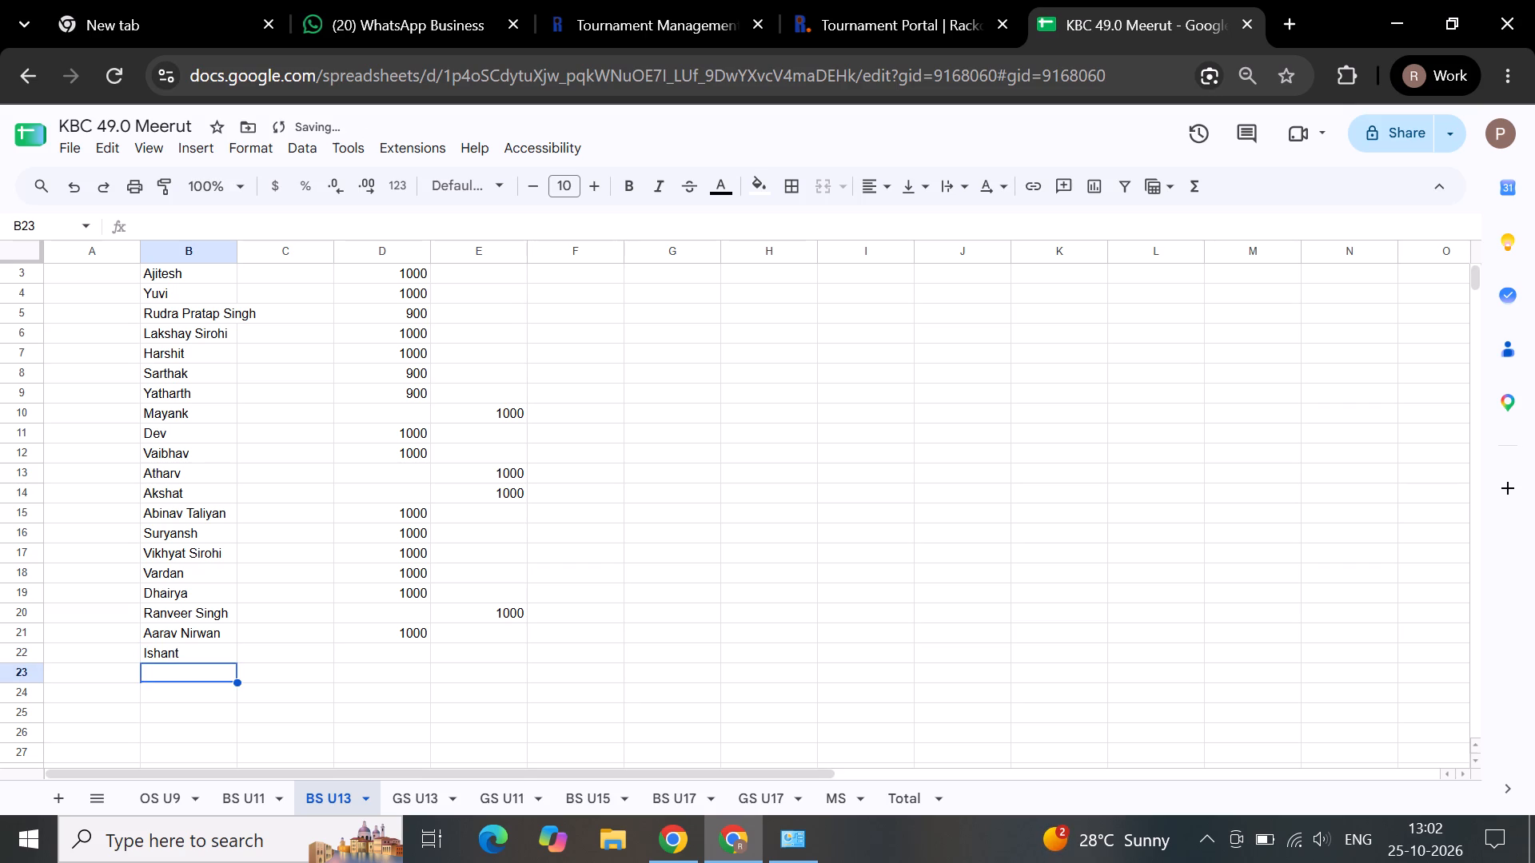
Add the players Daksh in B23, shourya in B24 and Adhyan in B25.
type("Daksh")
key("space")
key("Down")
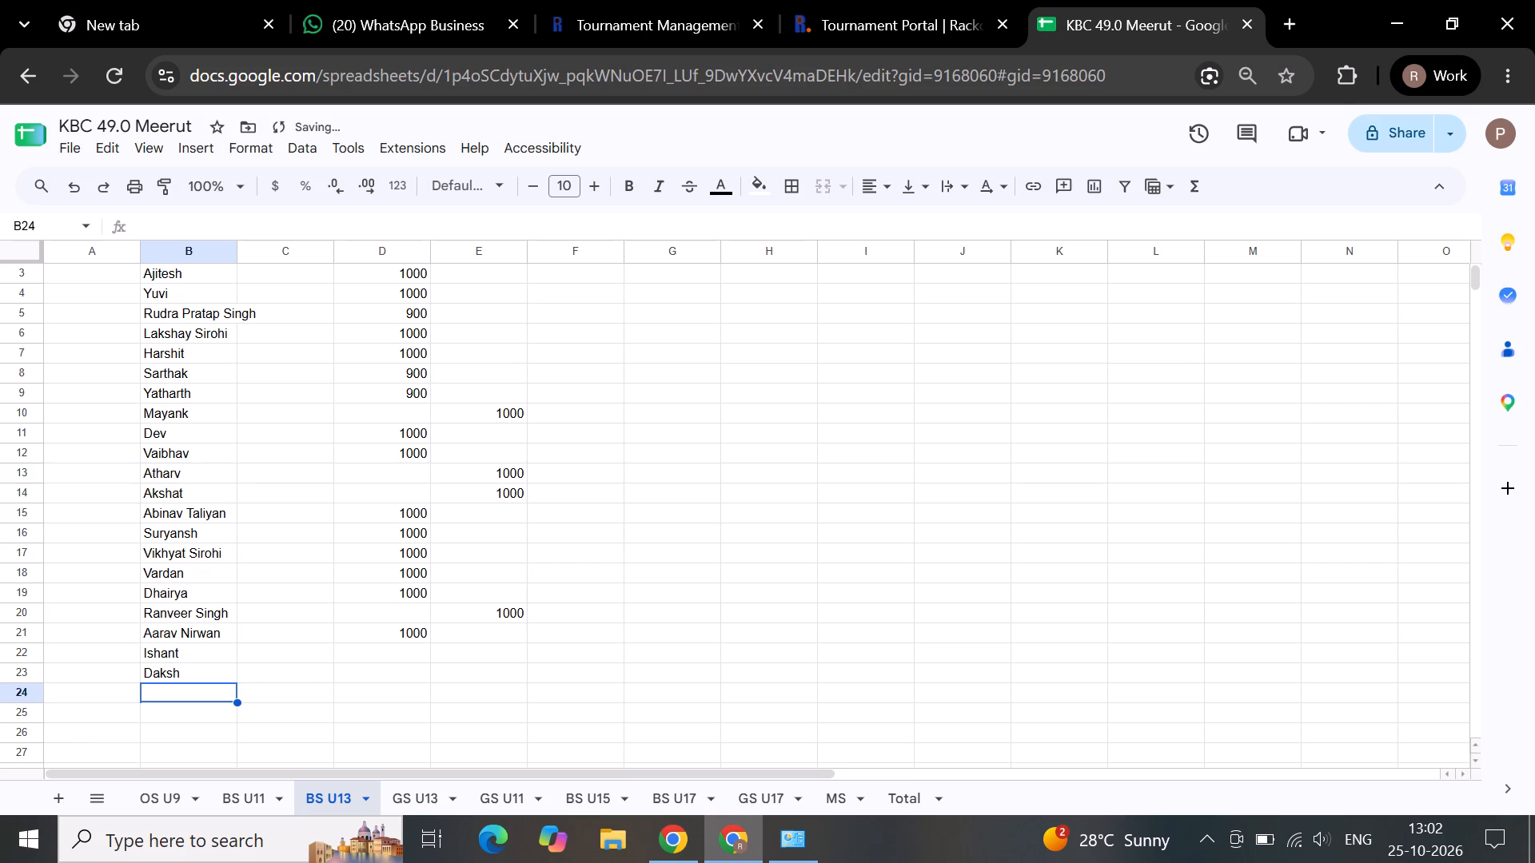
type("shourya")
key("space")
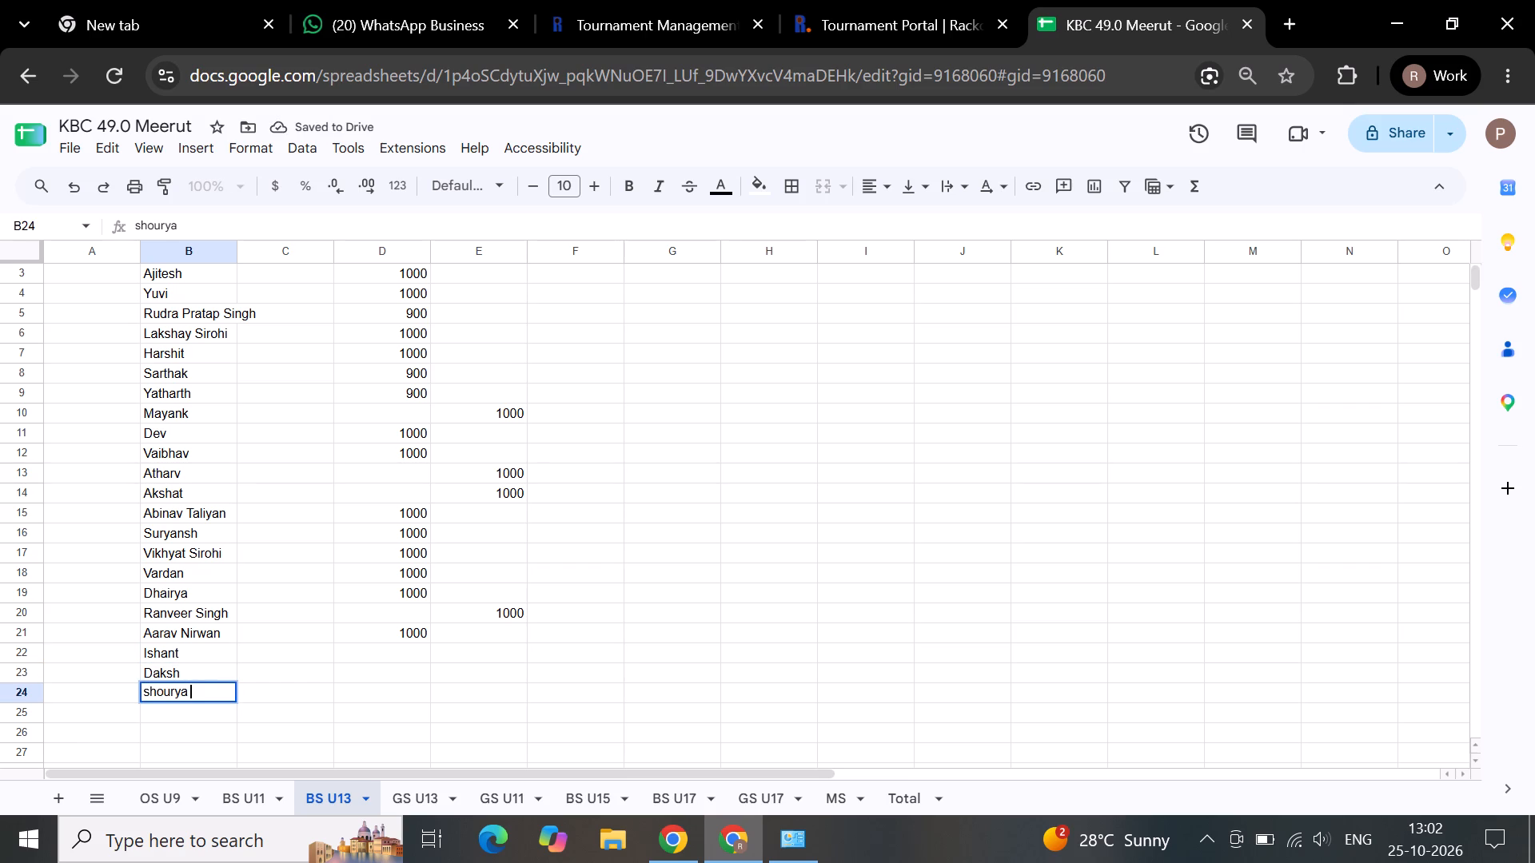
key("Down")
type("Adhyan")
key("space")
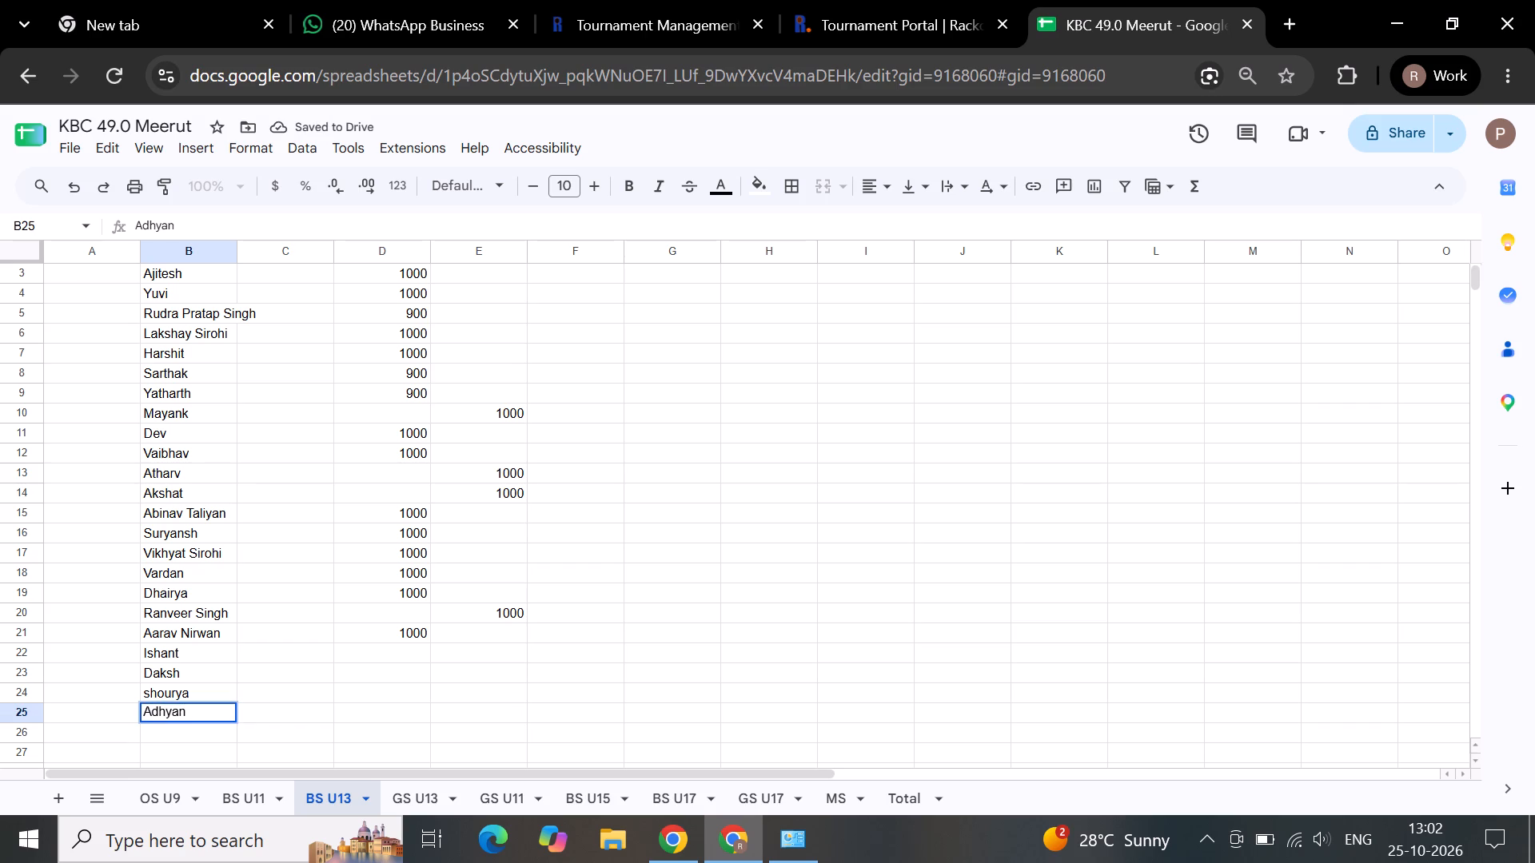
Set the cash amounts for Ishant in D22 and Daksh in D23 to 1000 each.
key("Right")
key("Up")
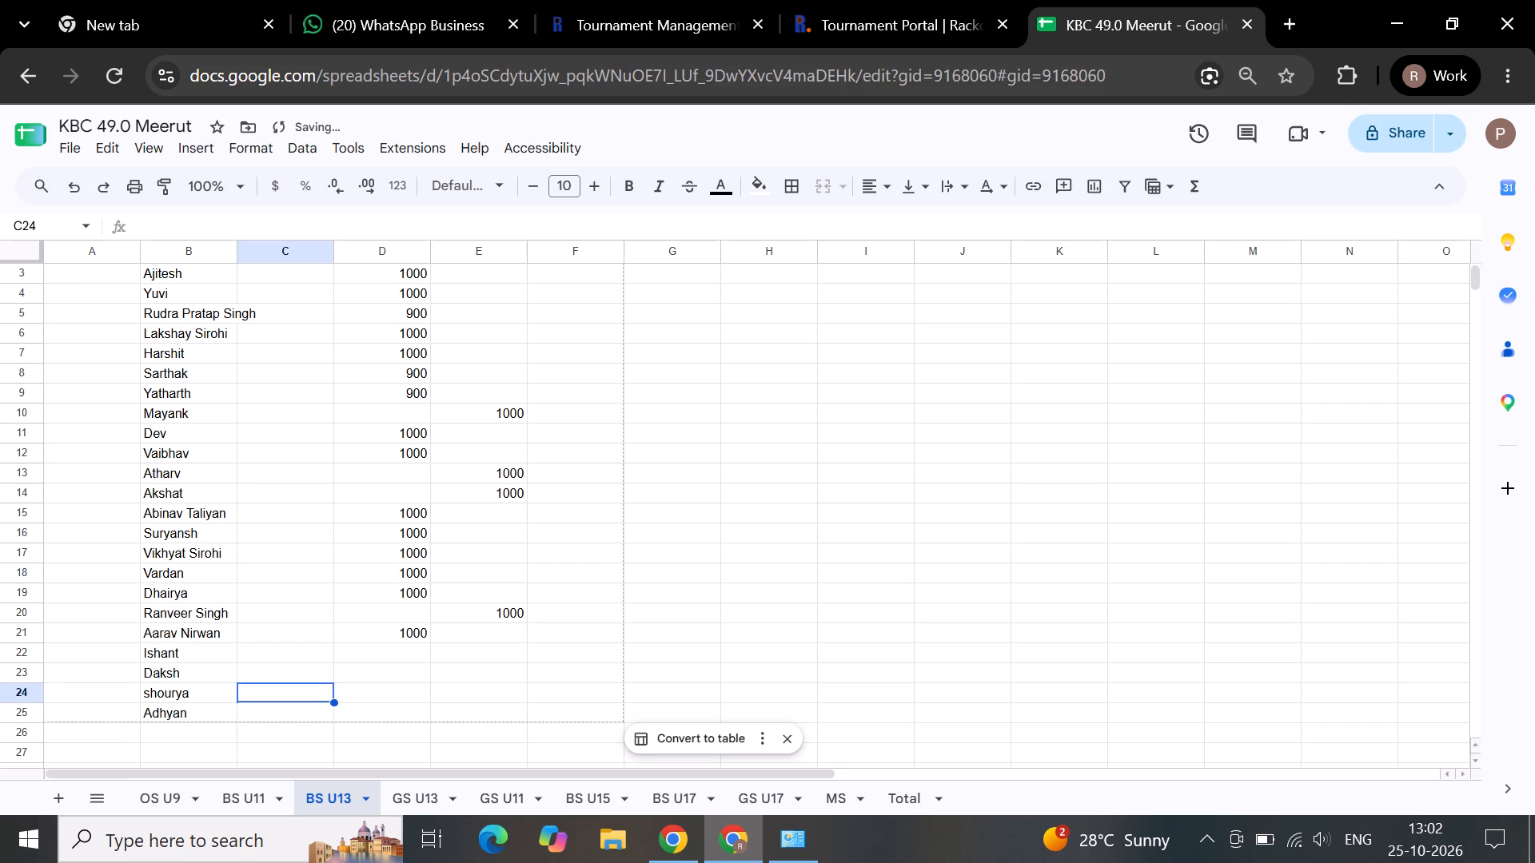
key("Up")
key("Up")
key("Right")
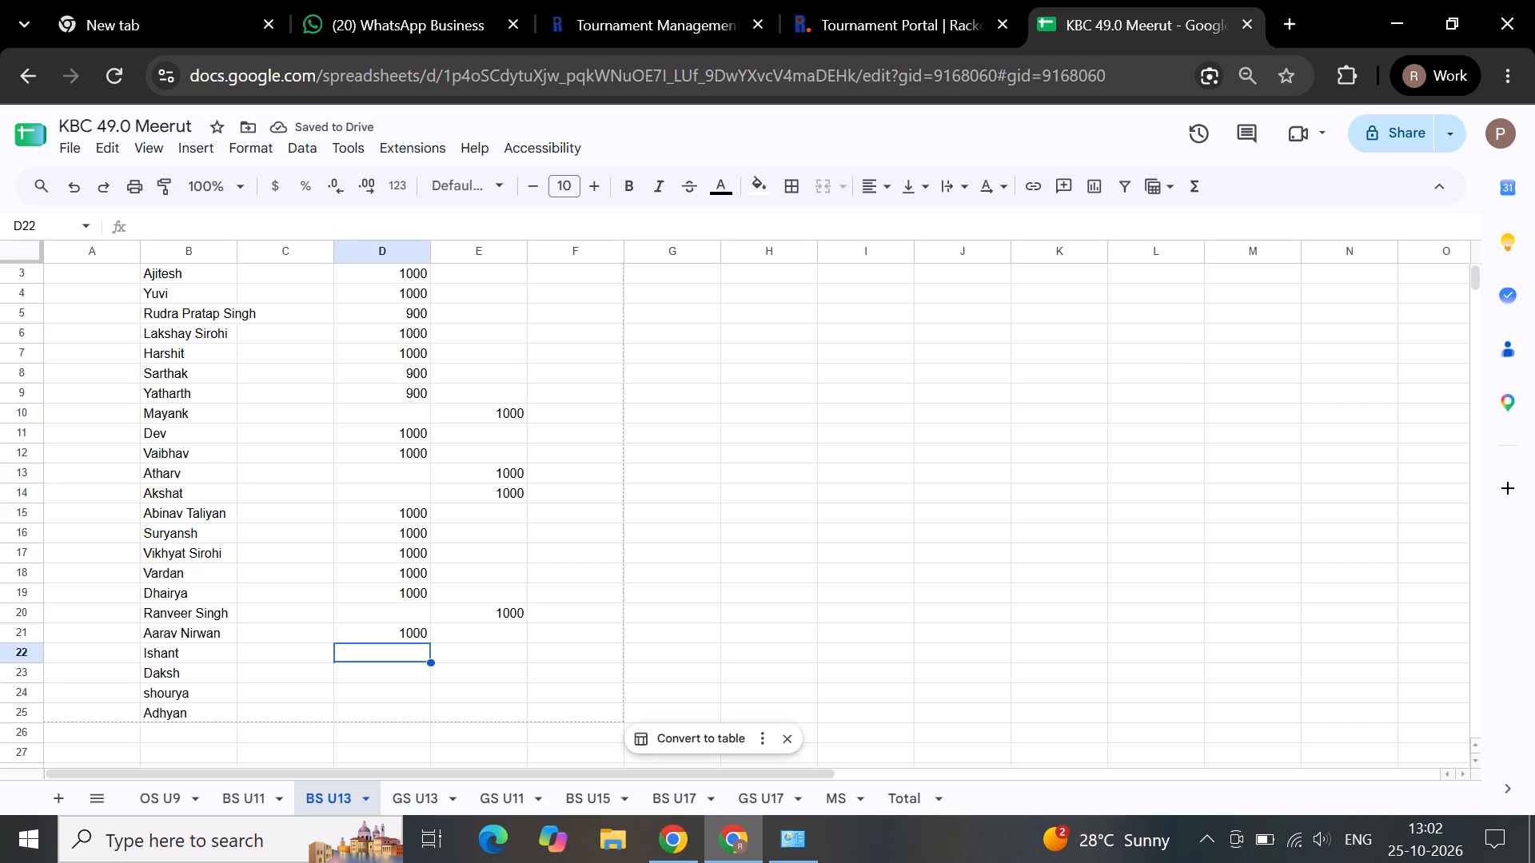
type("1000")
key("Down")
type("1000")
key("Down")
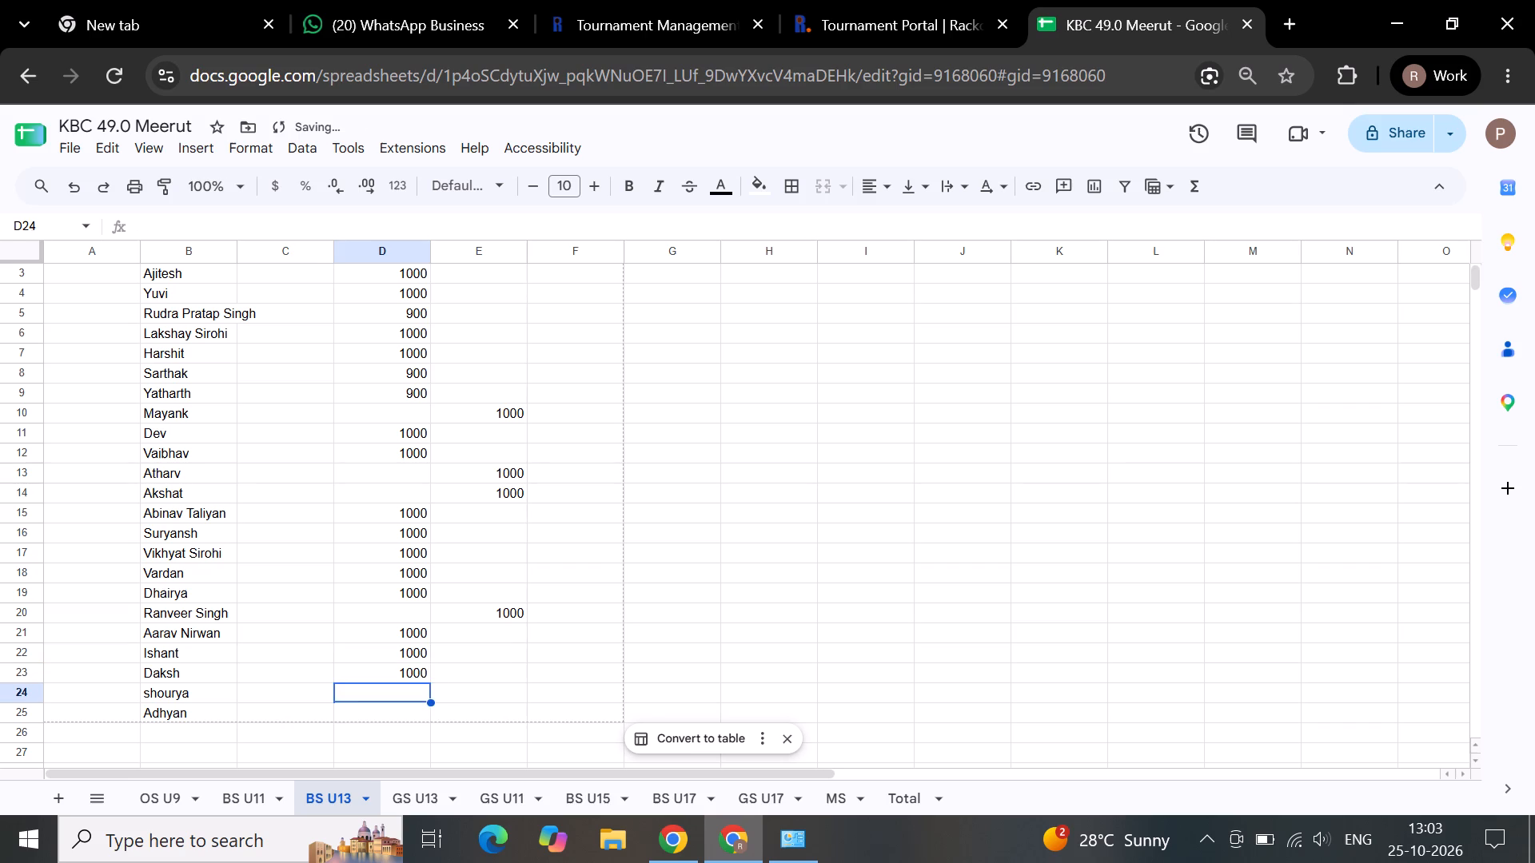
Set the UPI amounts for shourya in E24 and Adhyan in E25 to 1000 each.
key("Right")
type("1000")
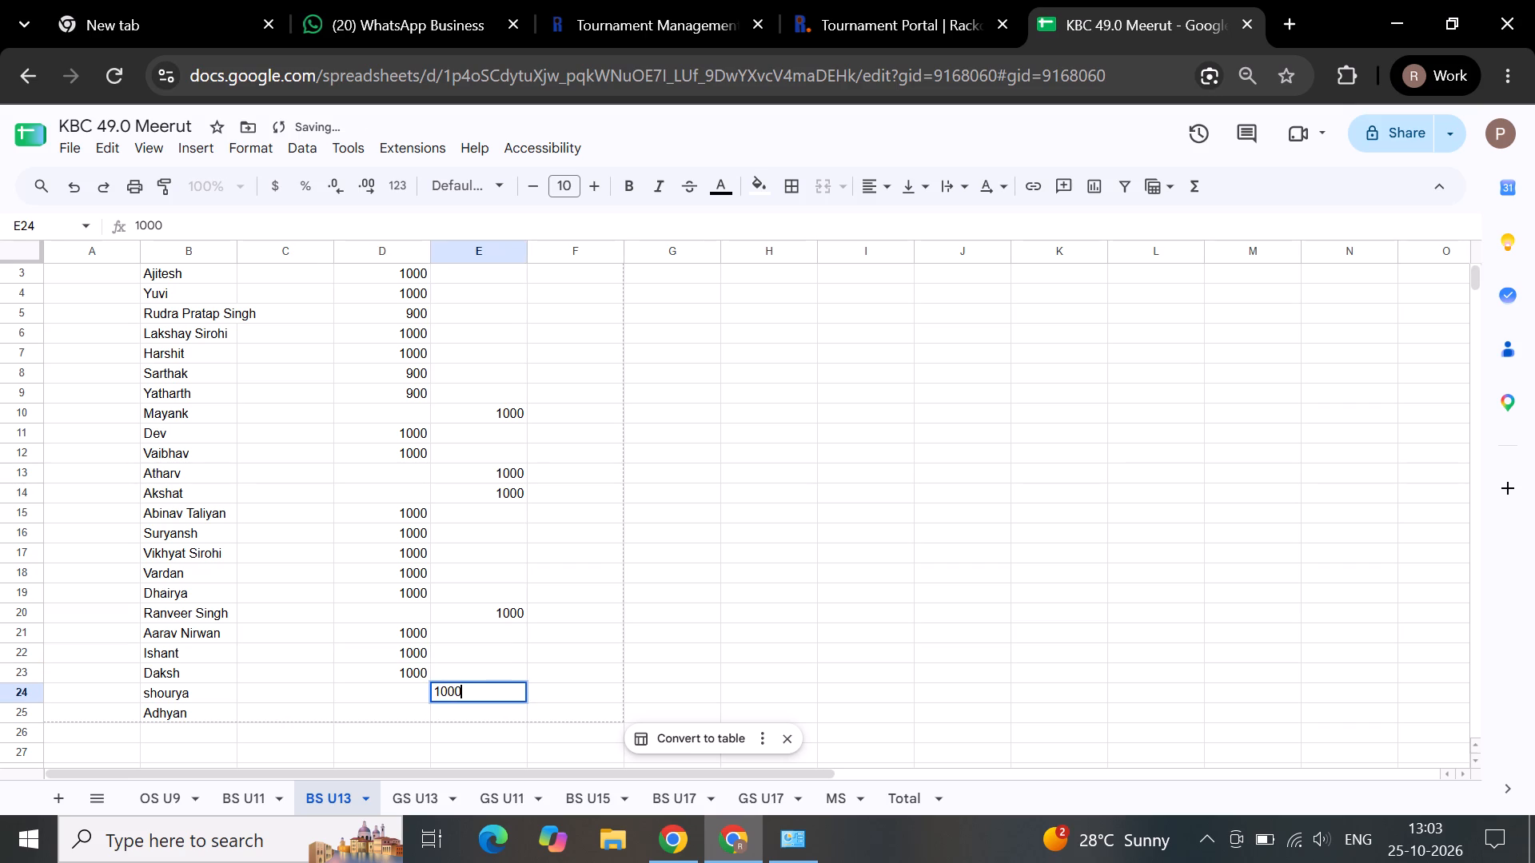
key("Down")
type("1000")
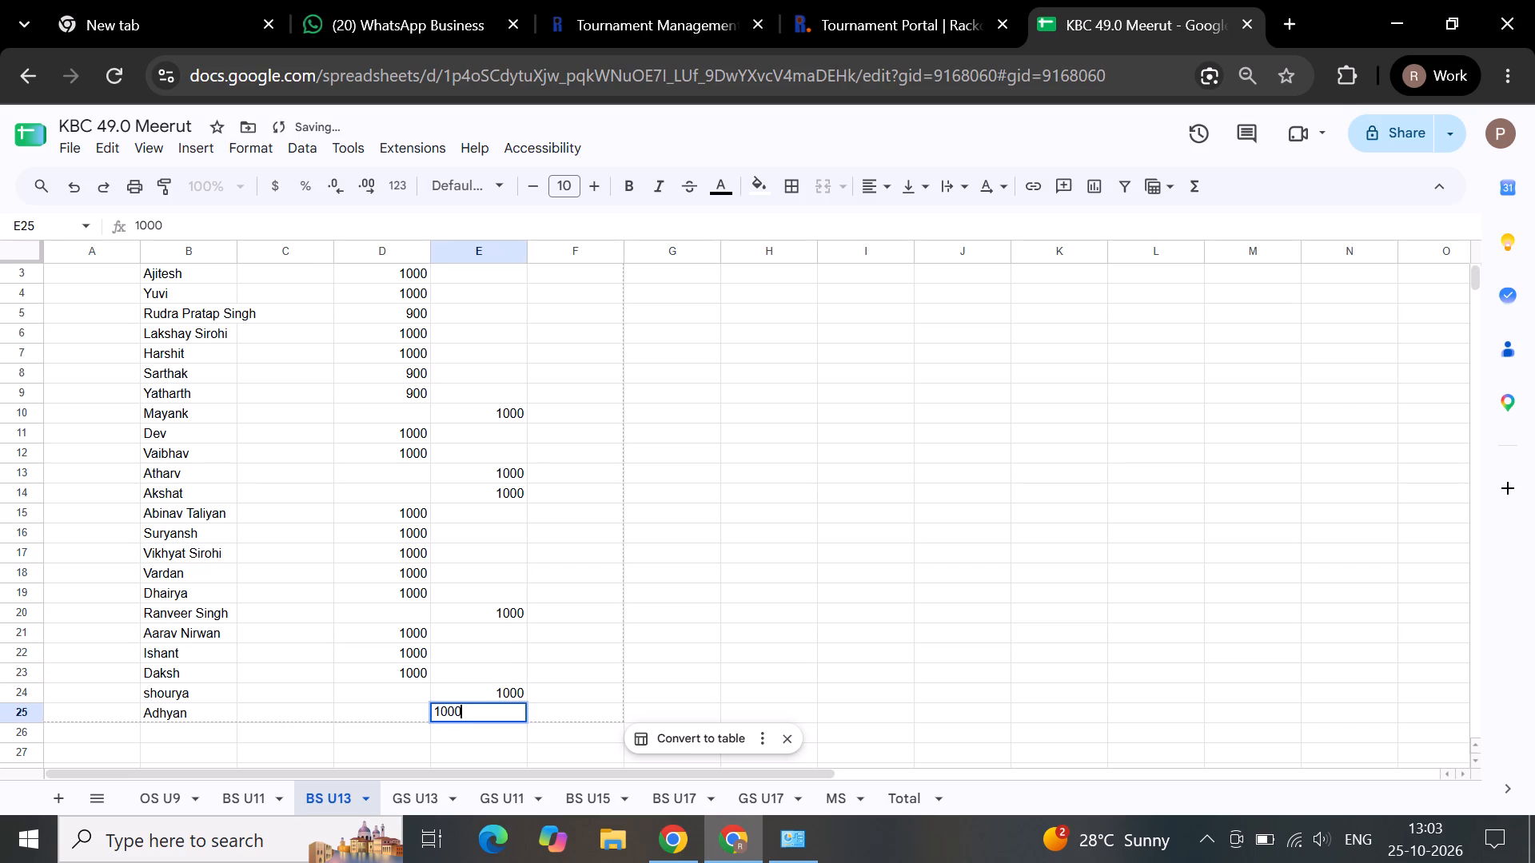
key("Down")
Add Saksham in B26 with a UPI amount of 1000 in E26, and return to the name column in row 27.
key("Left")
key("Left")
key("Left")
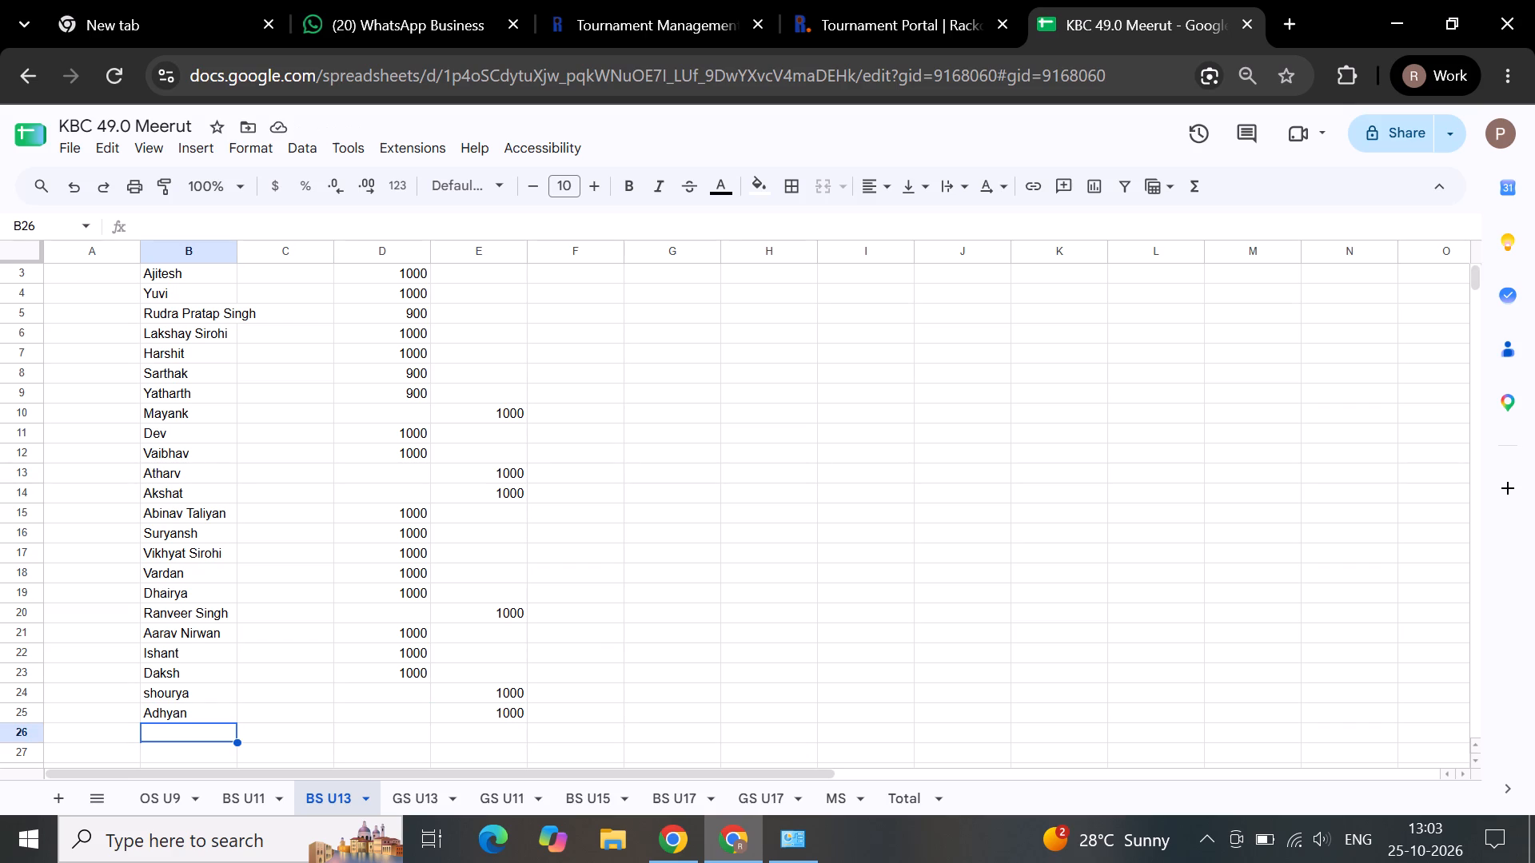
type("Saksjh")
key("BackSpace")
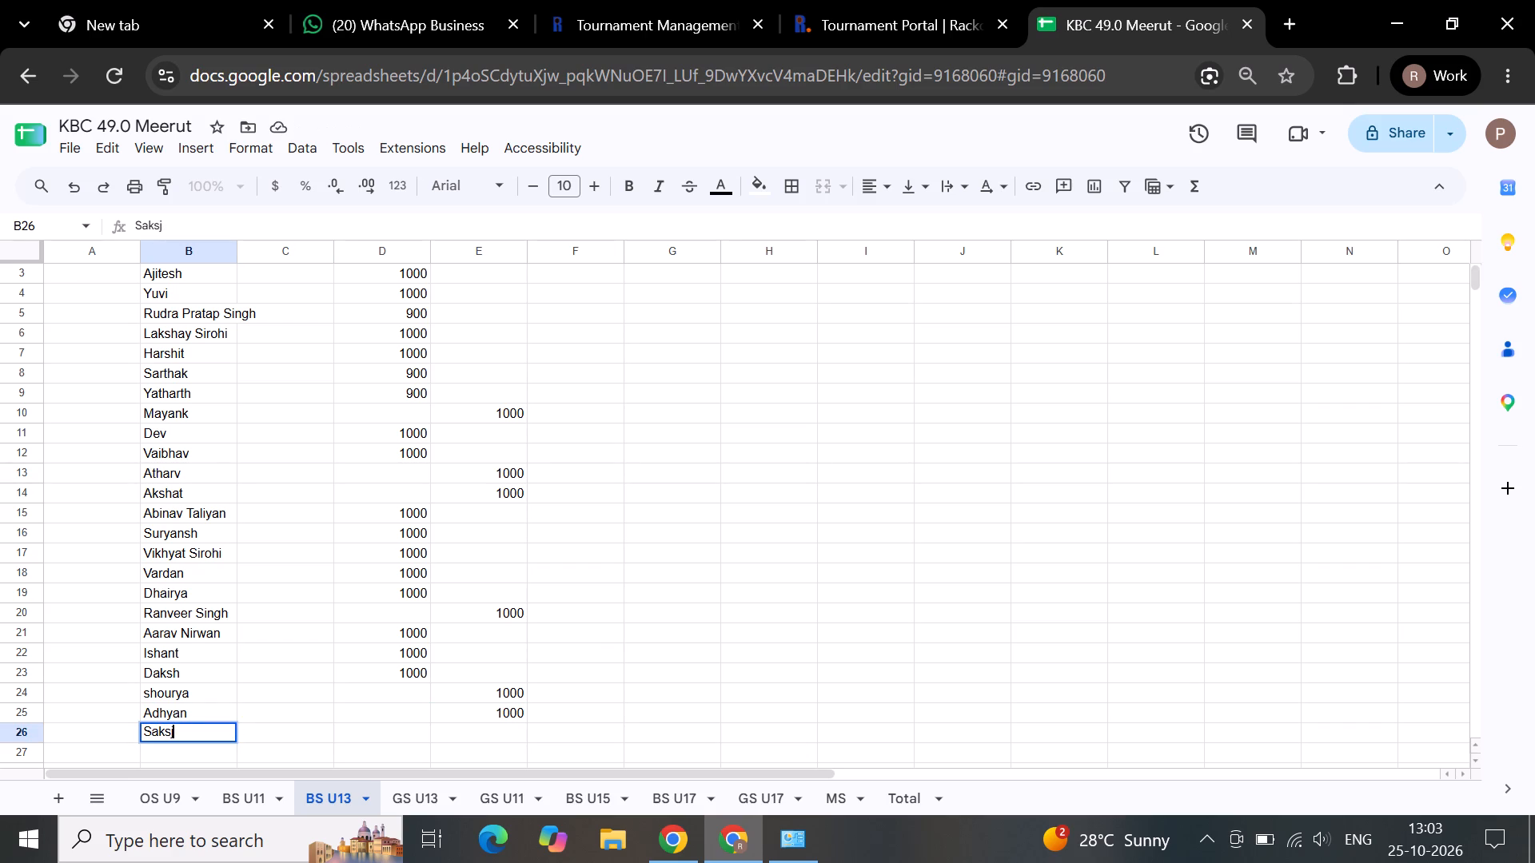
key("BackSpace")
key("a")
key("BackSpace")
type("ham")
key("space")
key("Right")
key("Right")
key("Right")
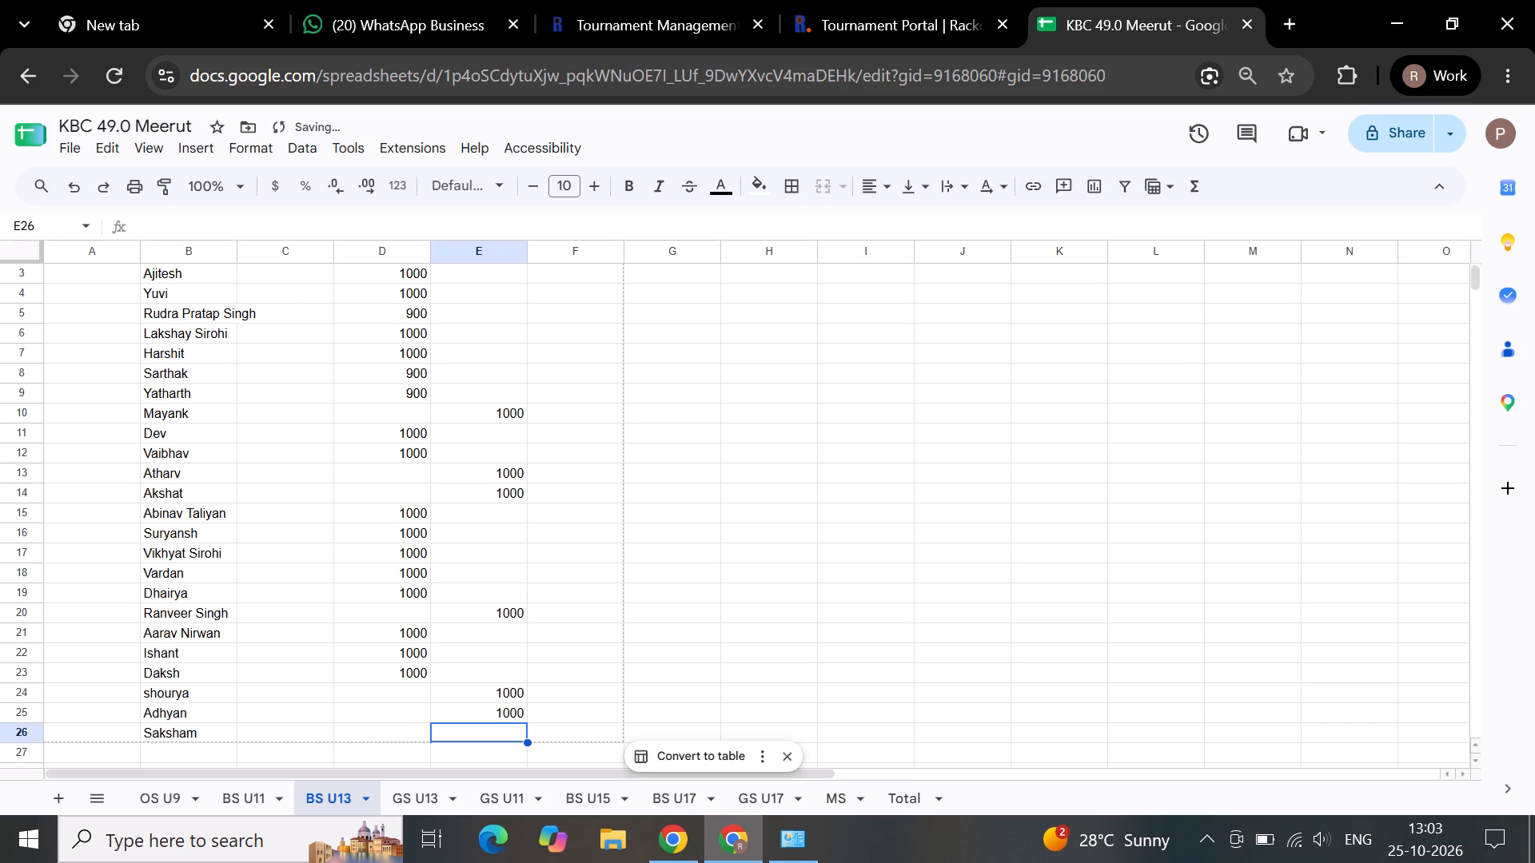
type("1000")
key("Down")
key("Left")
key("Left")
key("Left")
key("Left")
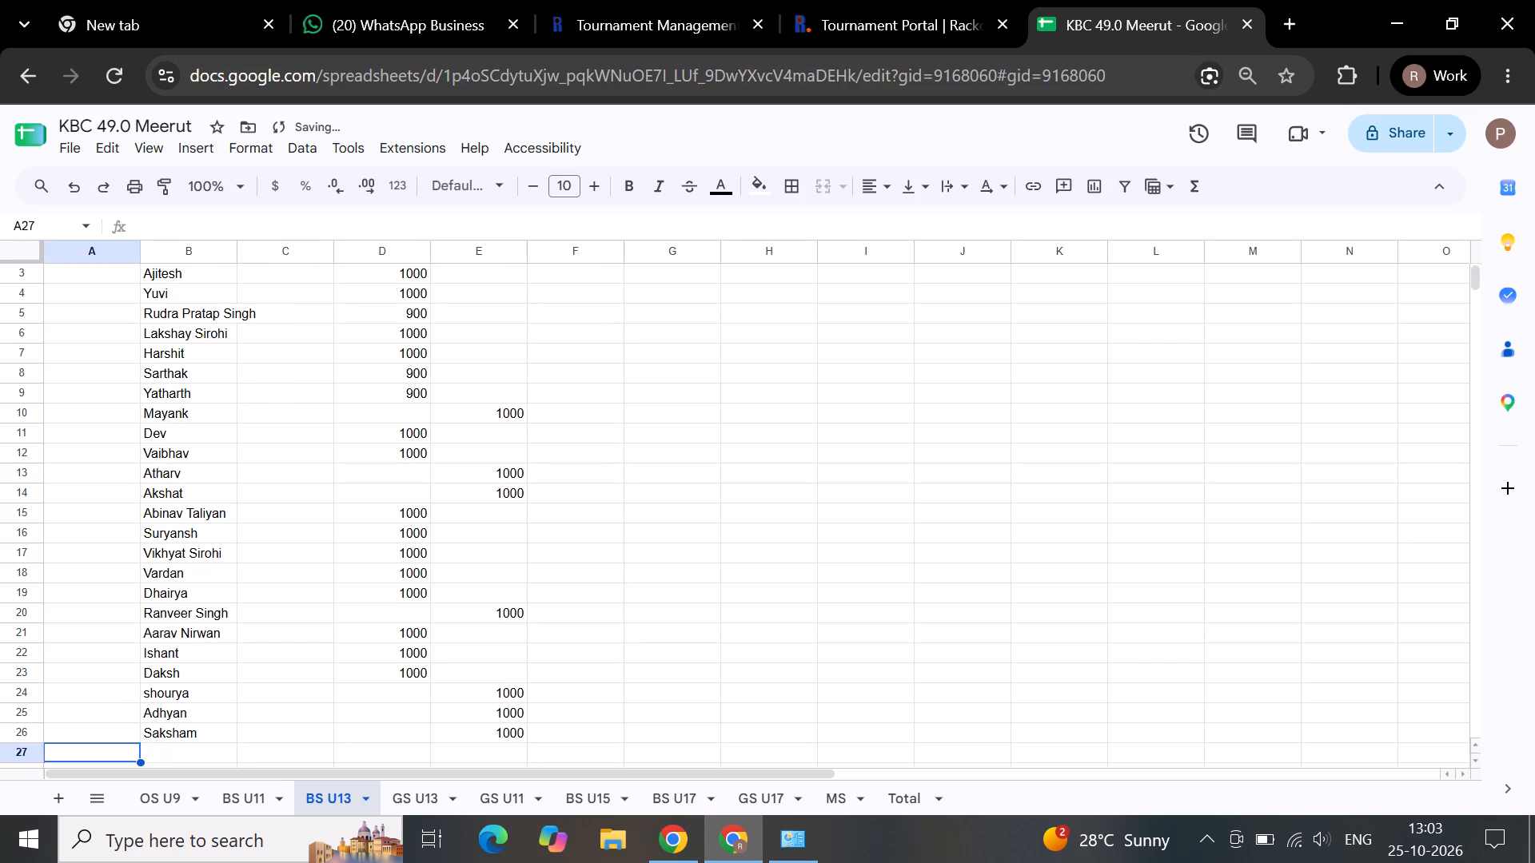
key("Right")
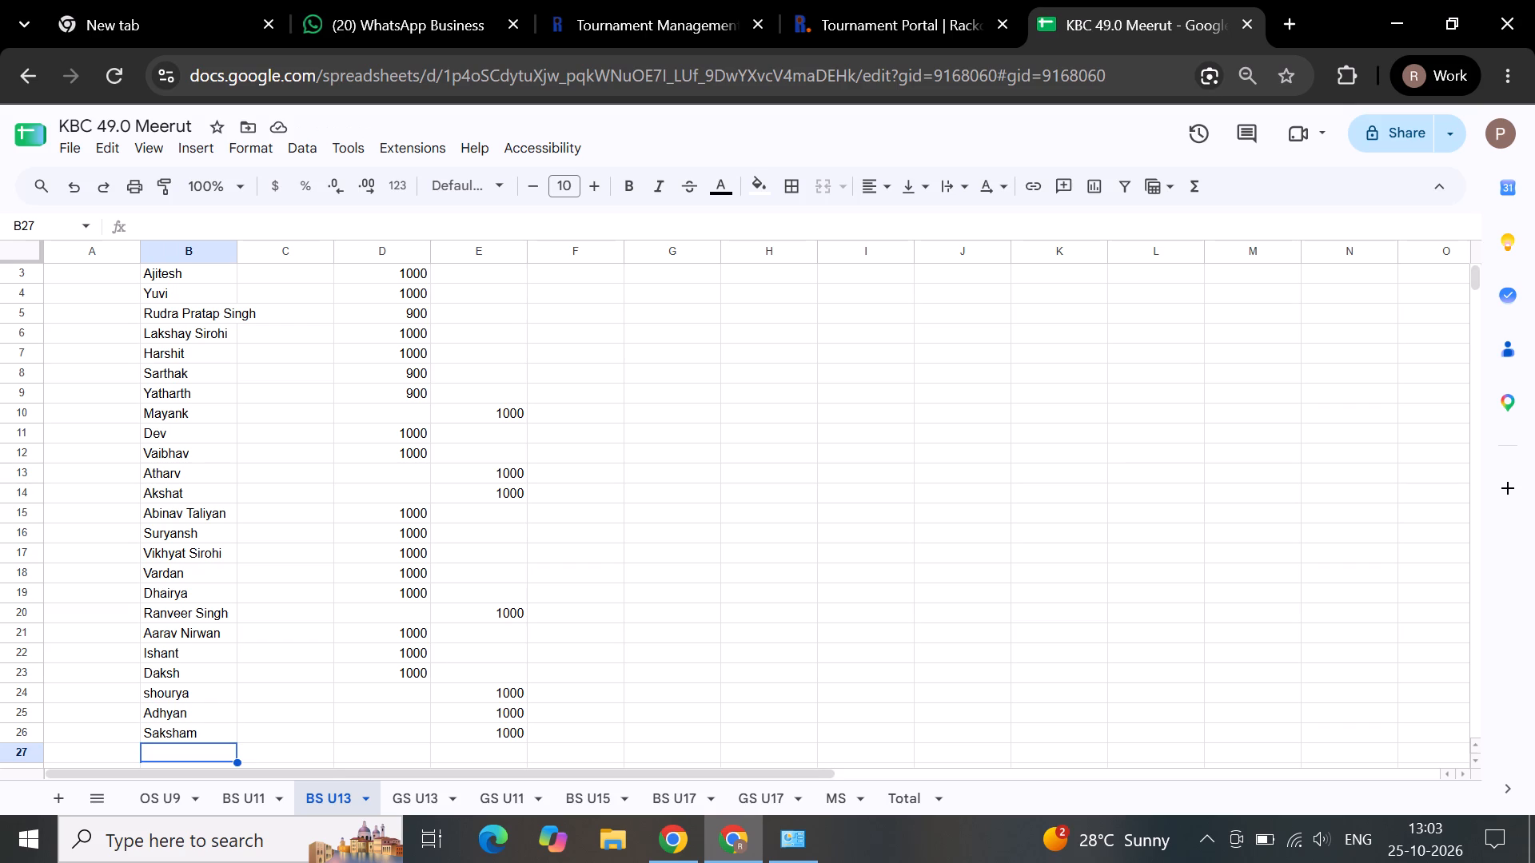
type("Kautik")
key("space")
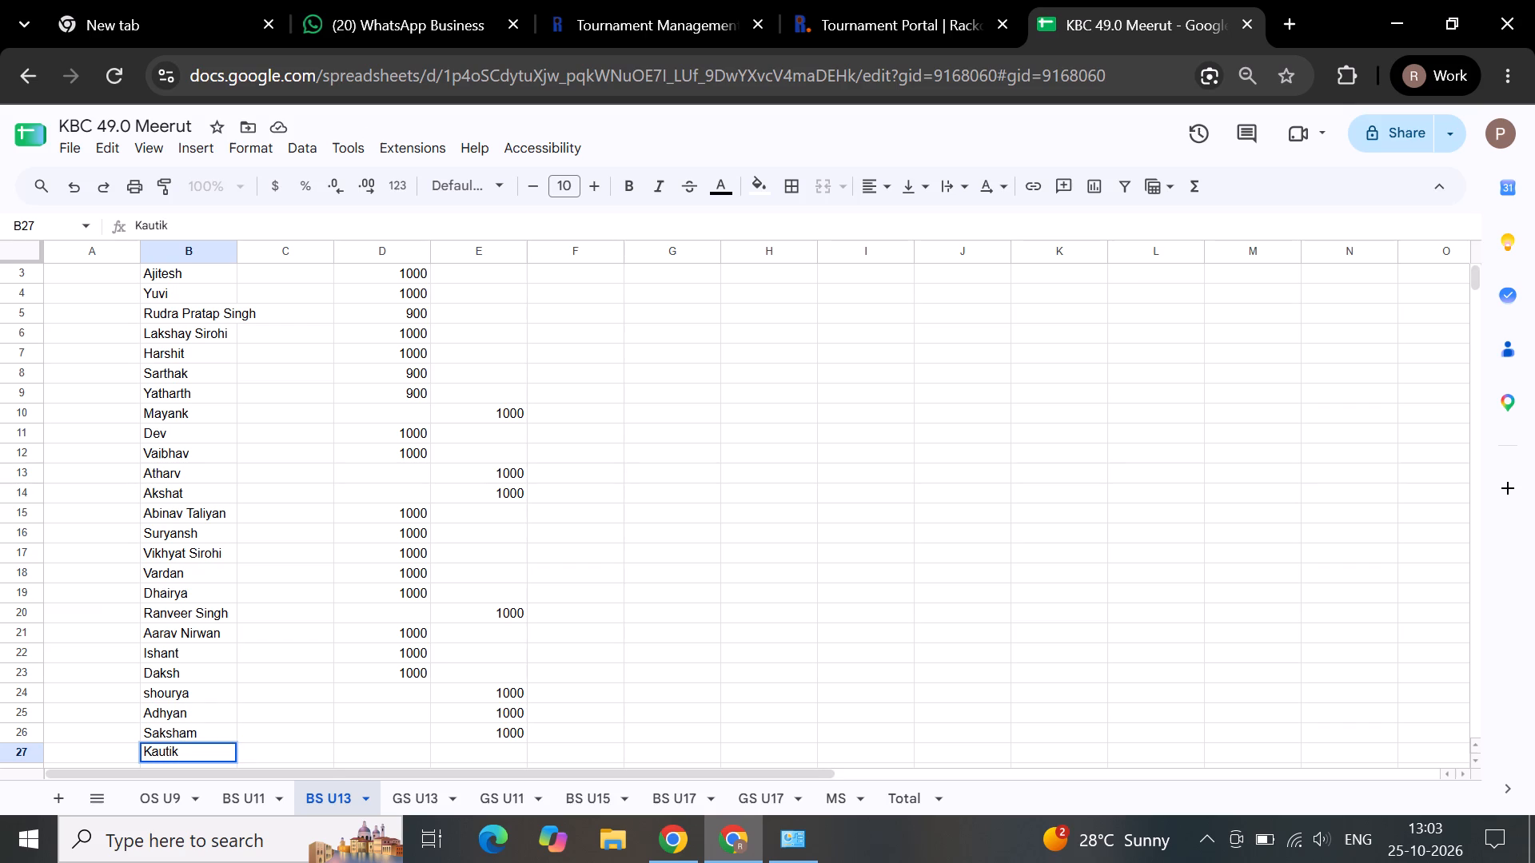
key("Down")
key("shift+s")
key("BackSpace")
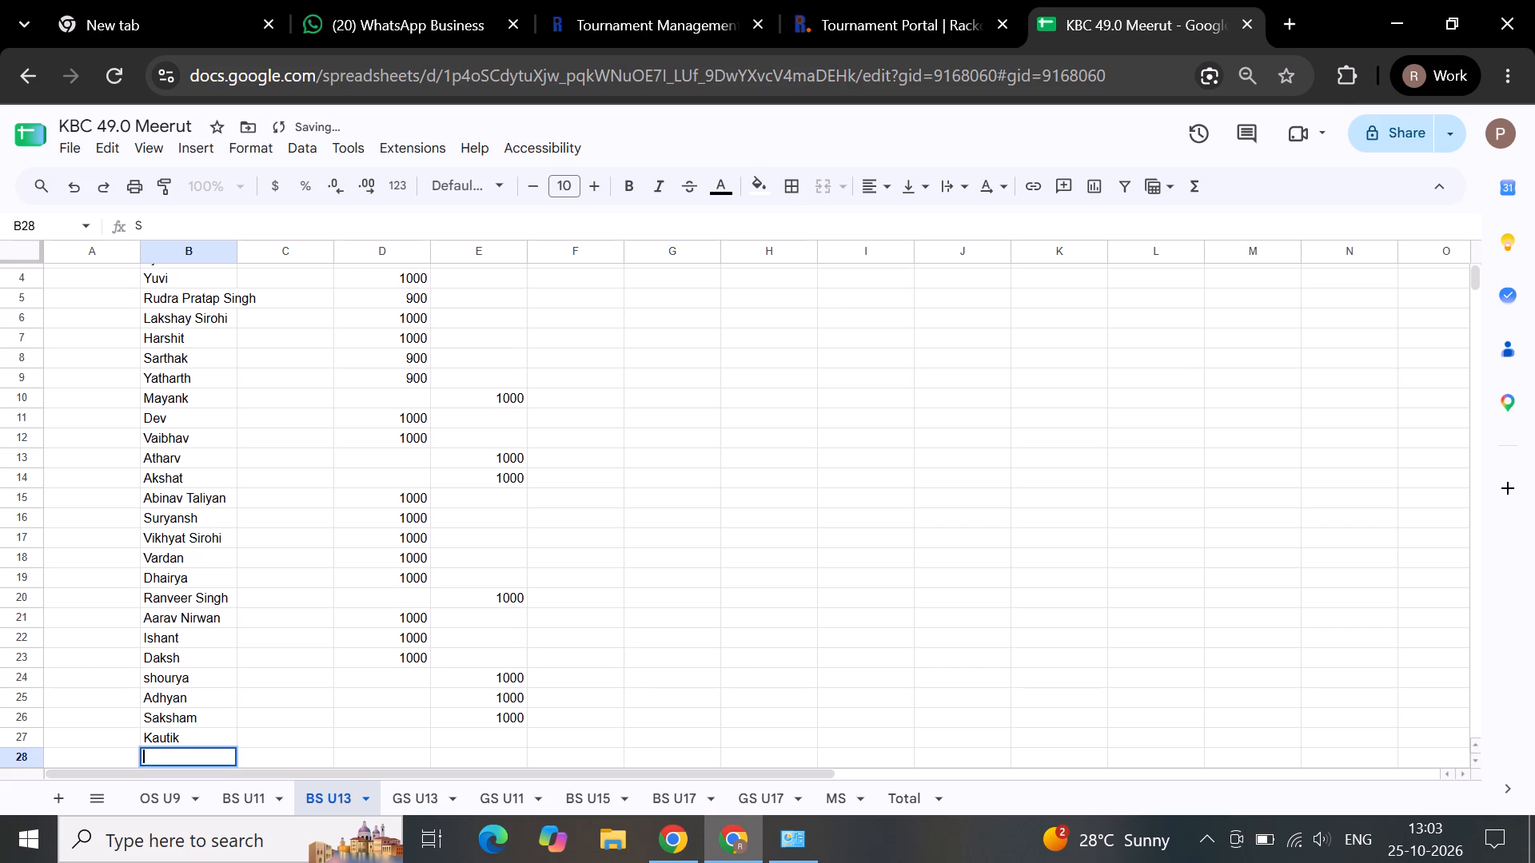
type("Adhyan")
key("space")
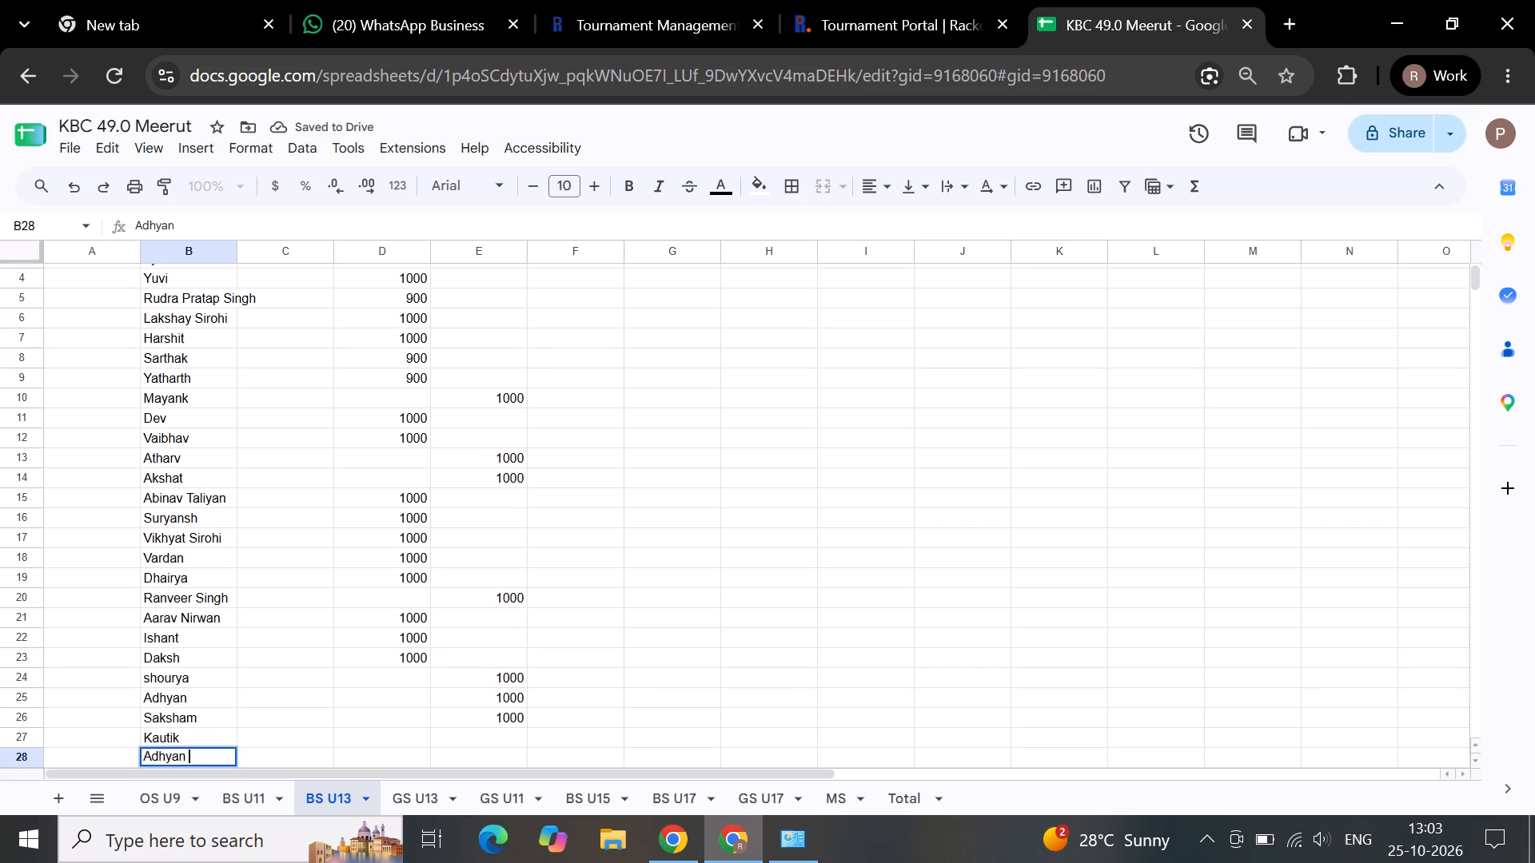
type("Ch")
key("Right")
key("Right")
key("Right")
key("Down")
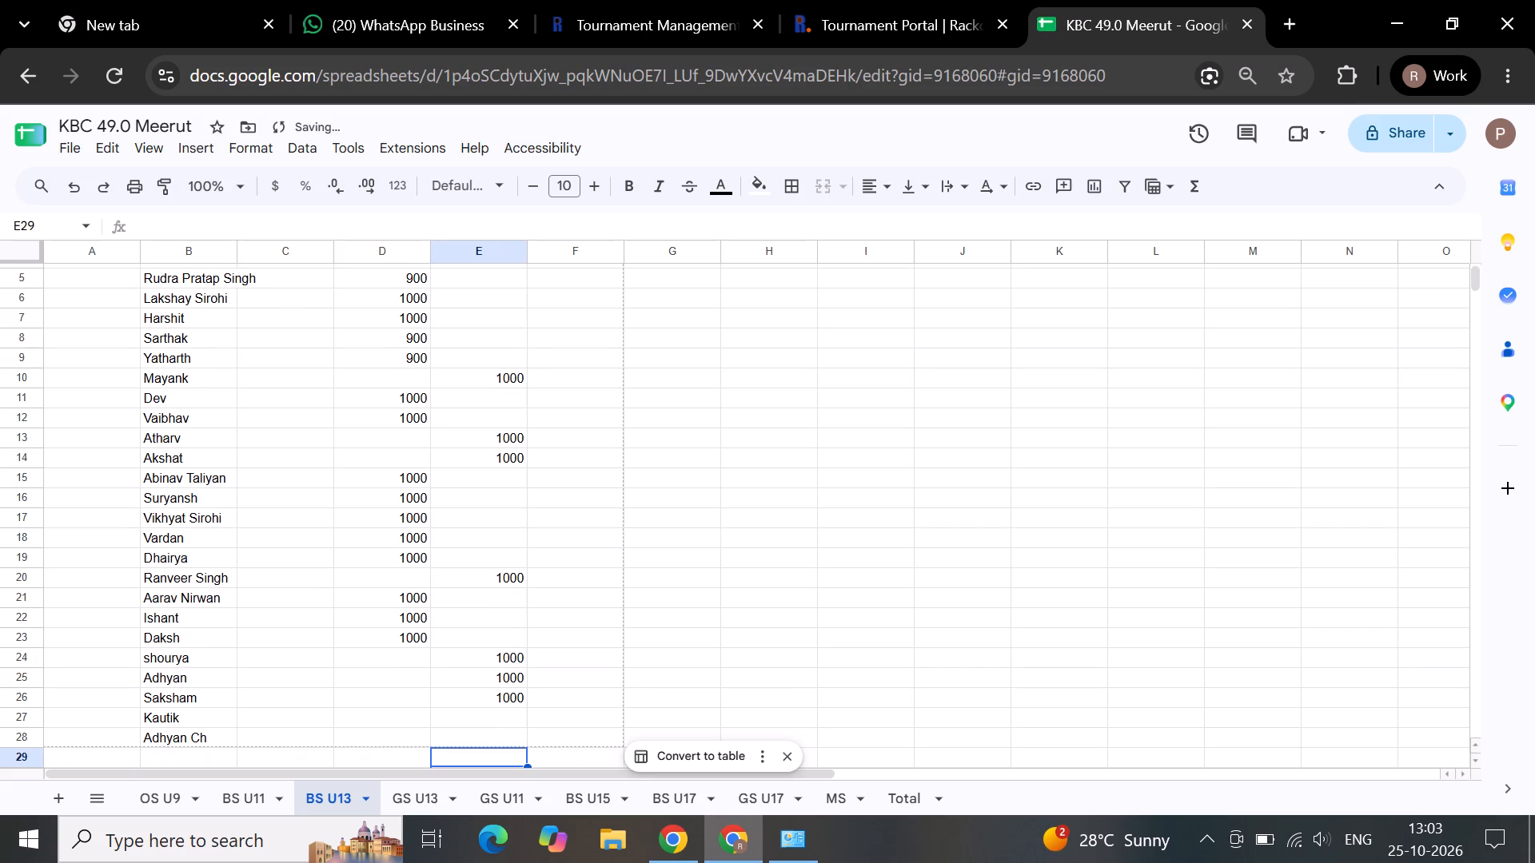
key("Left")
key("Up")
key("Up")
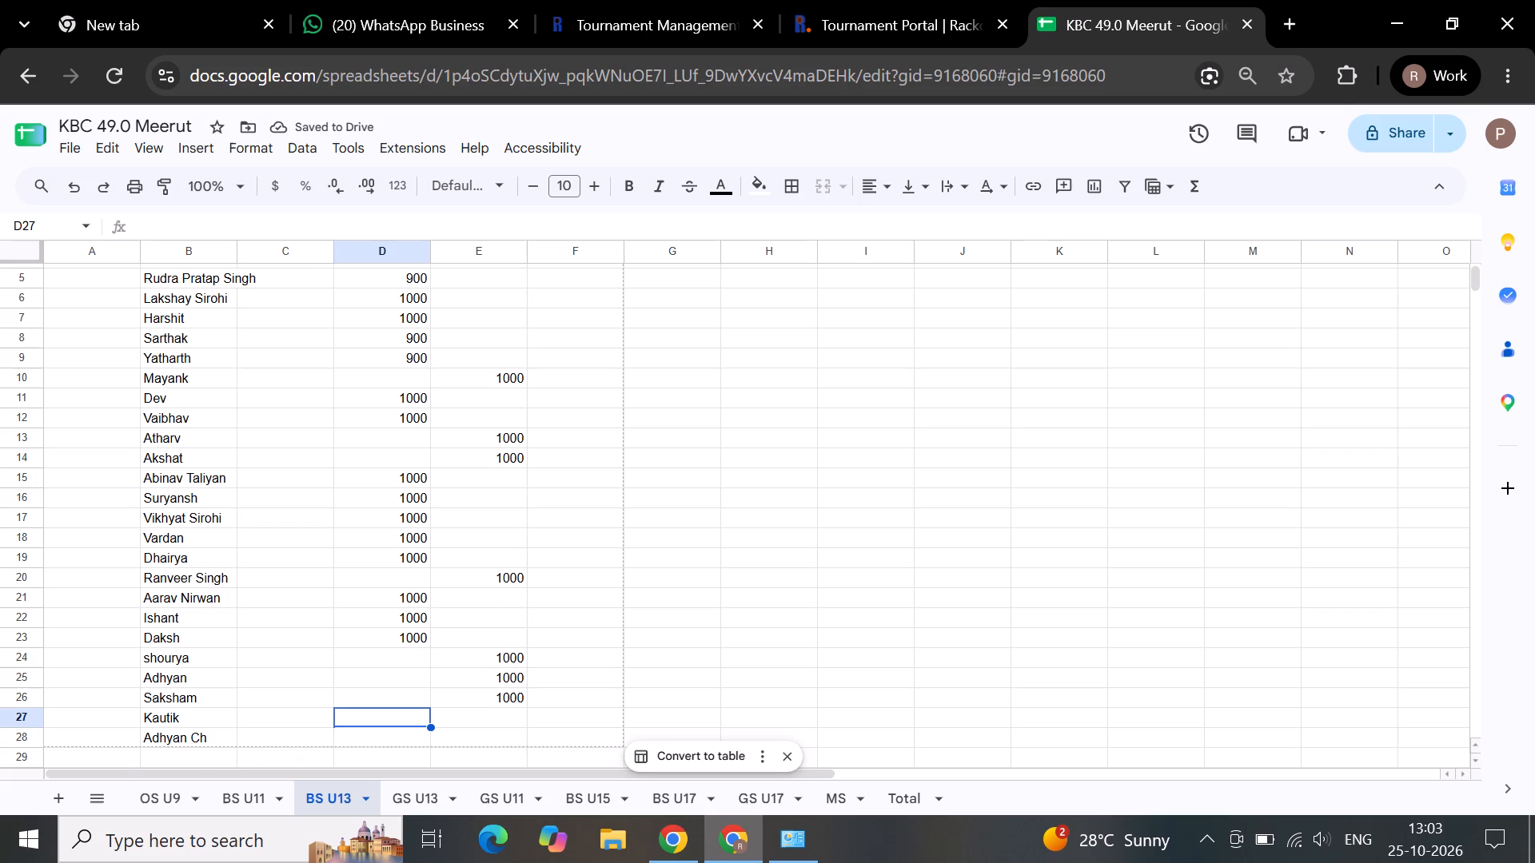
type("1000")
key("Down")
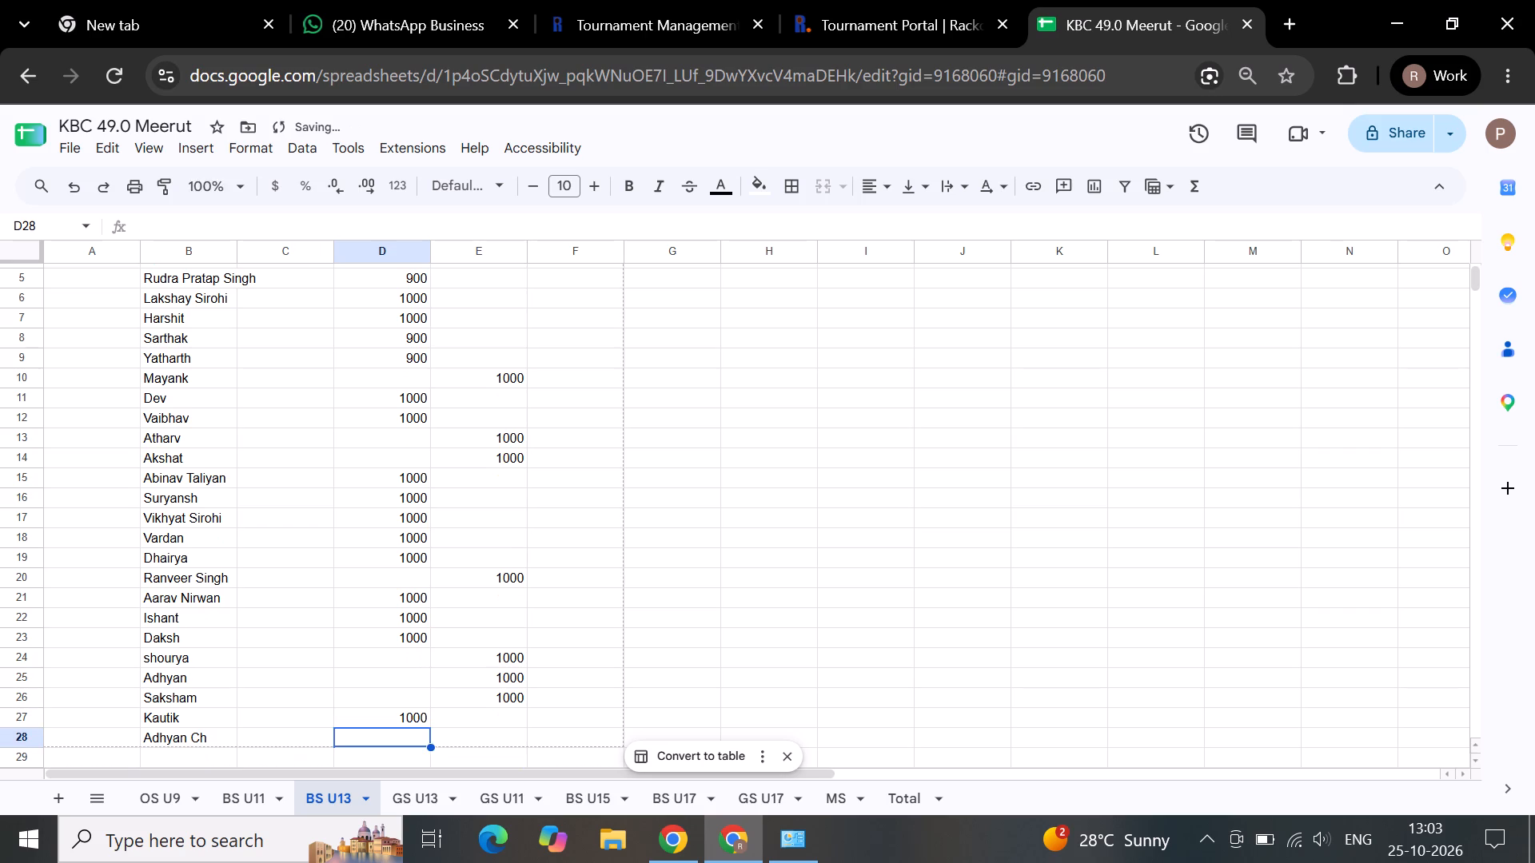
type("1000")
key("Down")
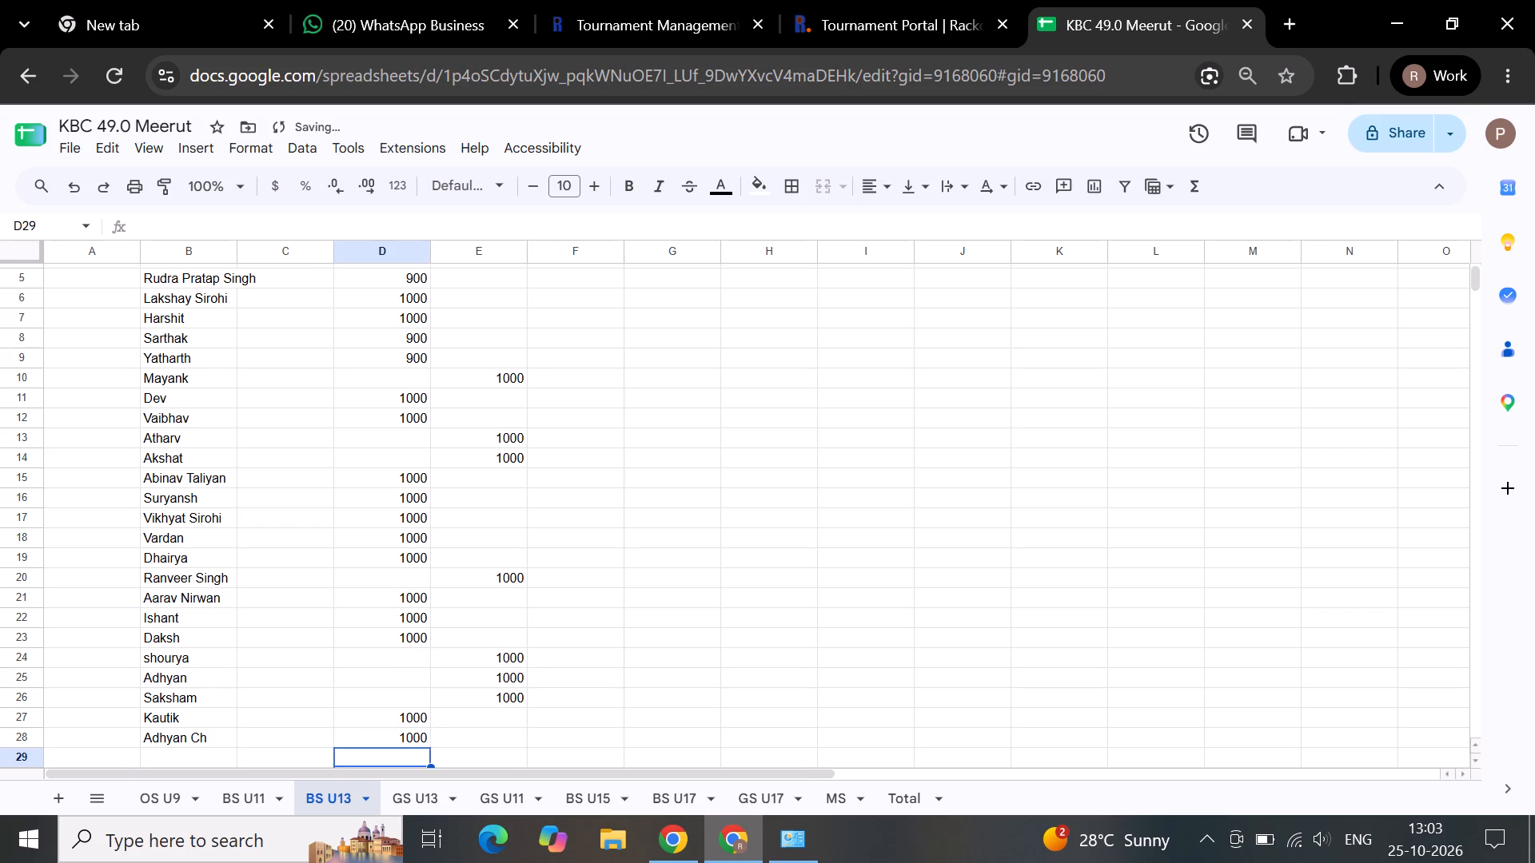
Enter the next player's full name in B29 with a UPI amount of 1000 in E29.
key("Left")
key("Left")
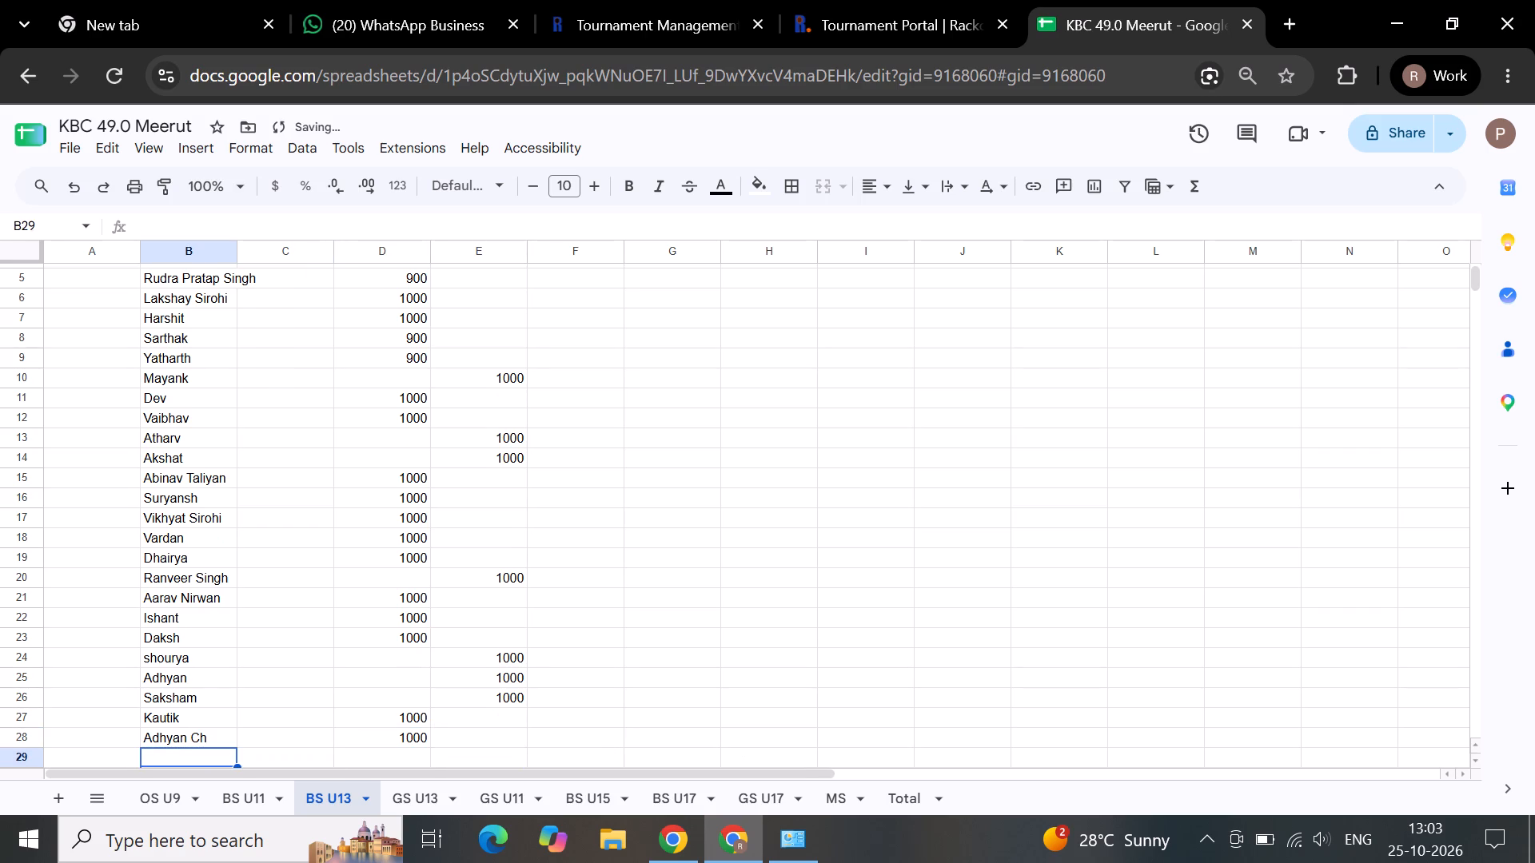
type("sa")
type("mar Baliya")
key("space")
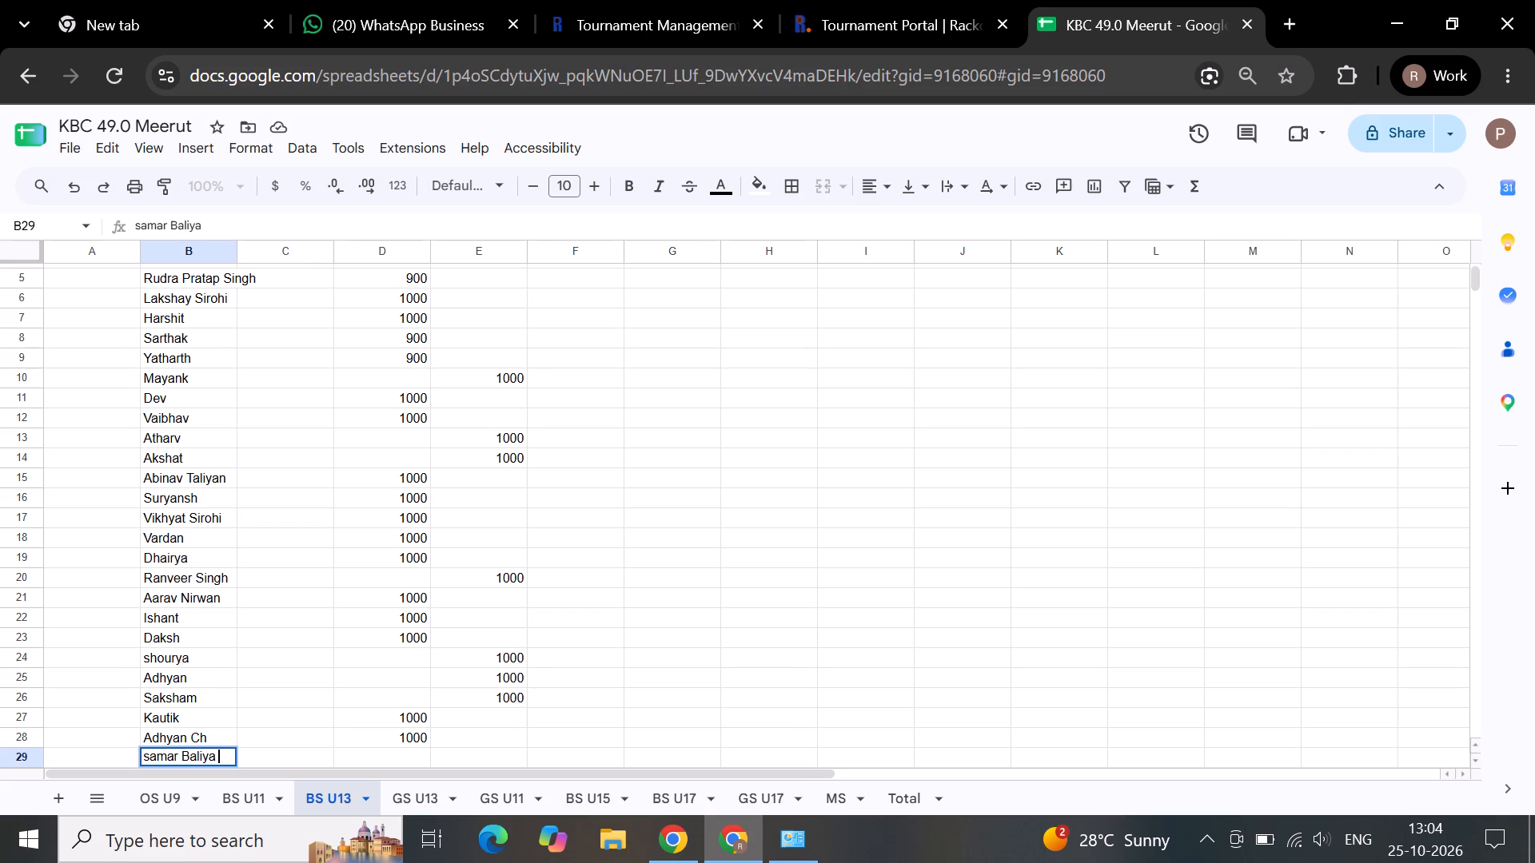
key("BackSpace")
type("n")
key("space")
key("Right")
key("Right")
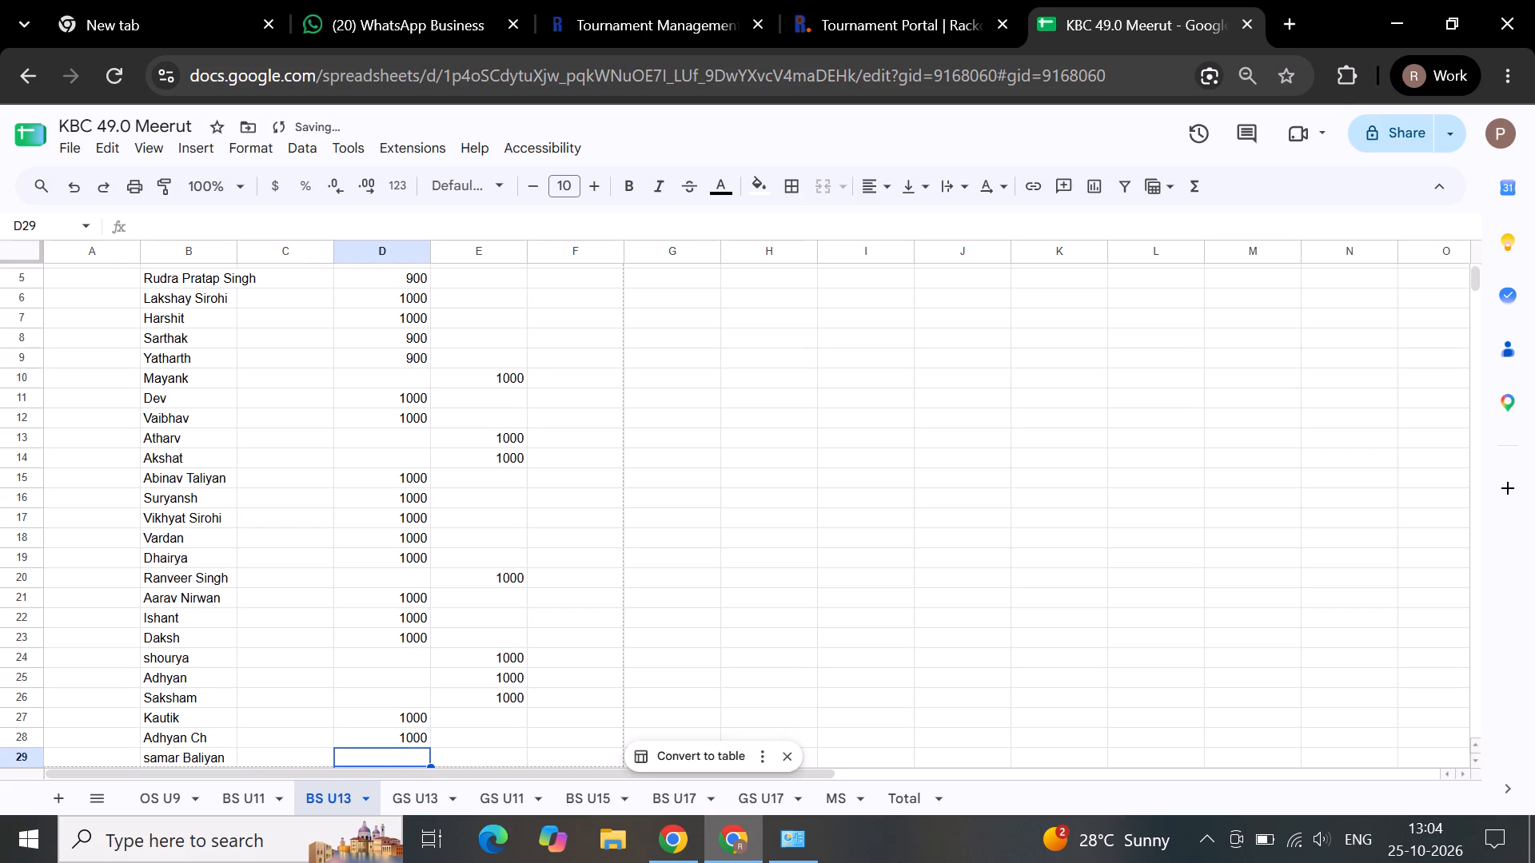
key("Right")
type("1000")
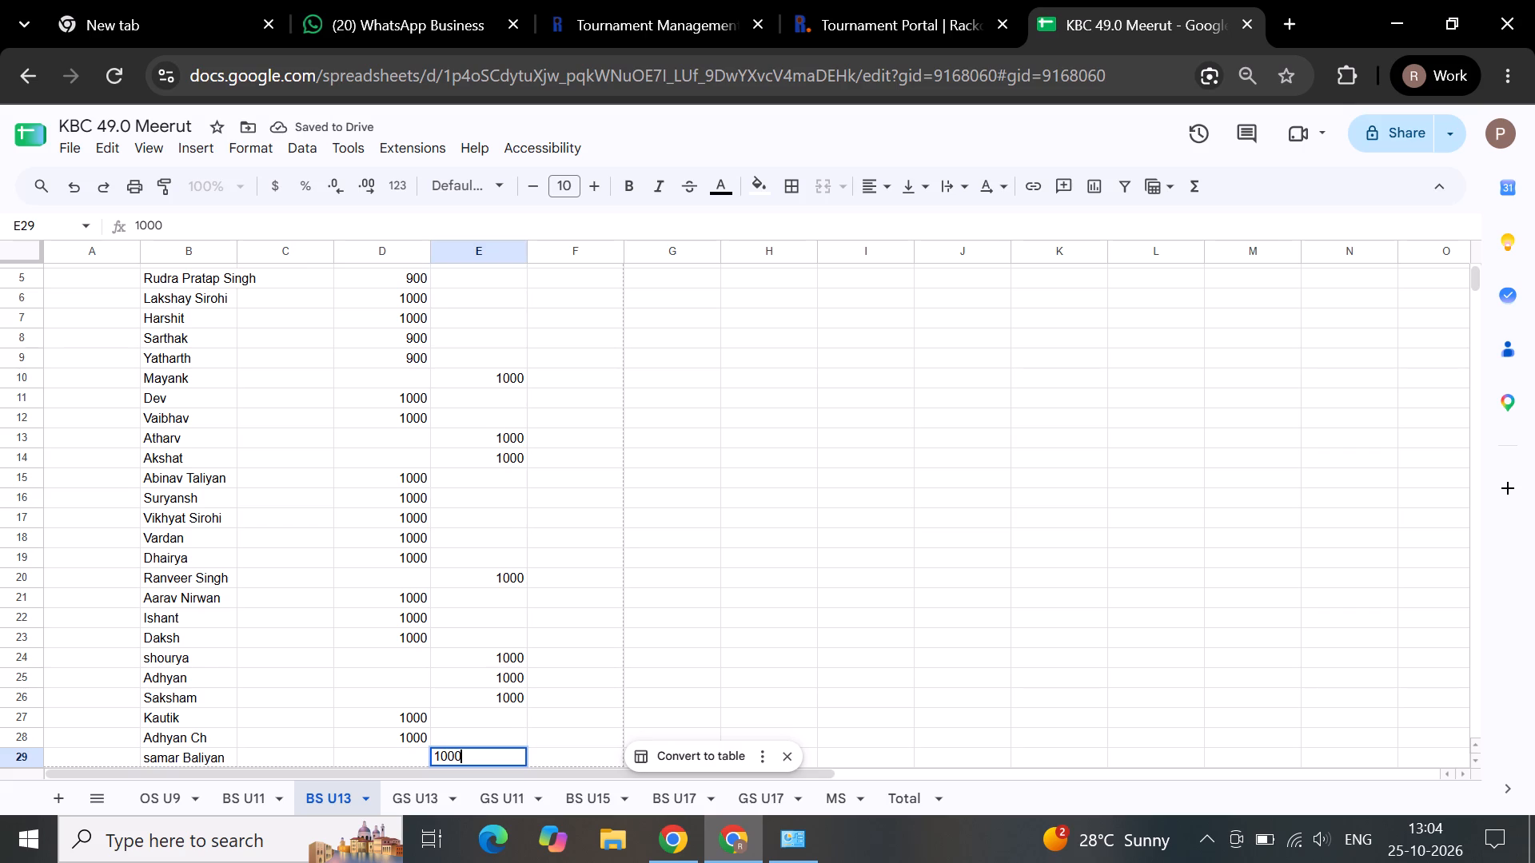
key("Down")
Enter the next player's full name in B30 with a cash amount of 1000 in D30.
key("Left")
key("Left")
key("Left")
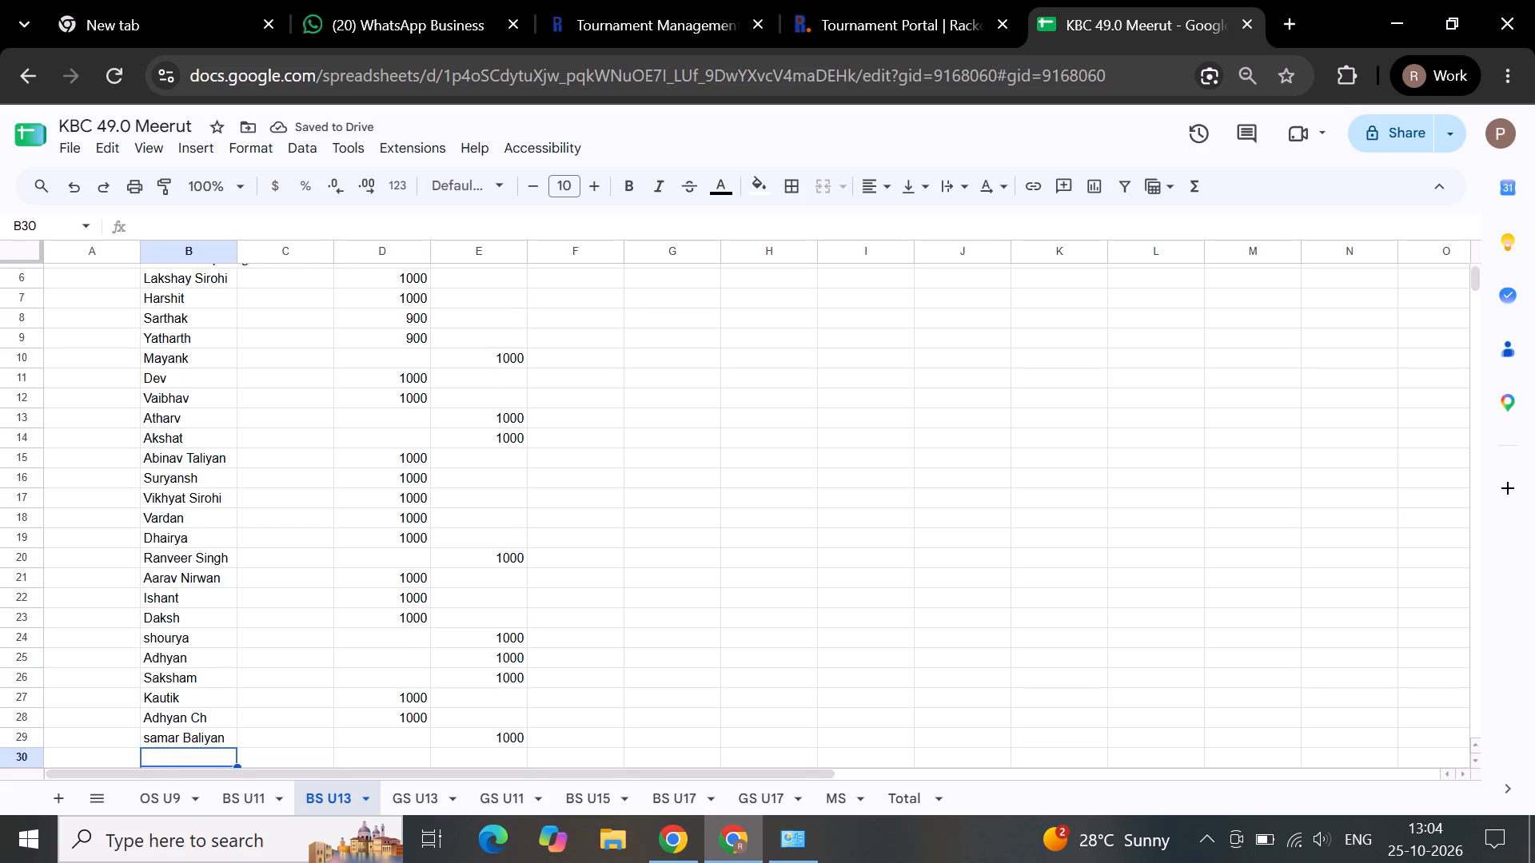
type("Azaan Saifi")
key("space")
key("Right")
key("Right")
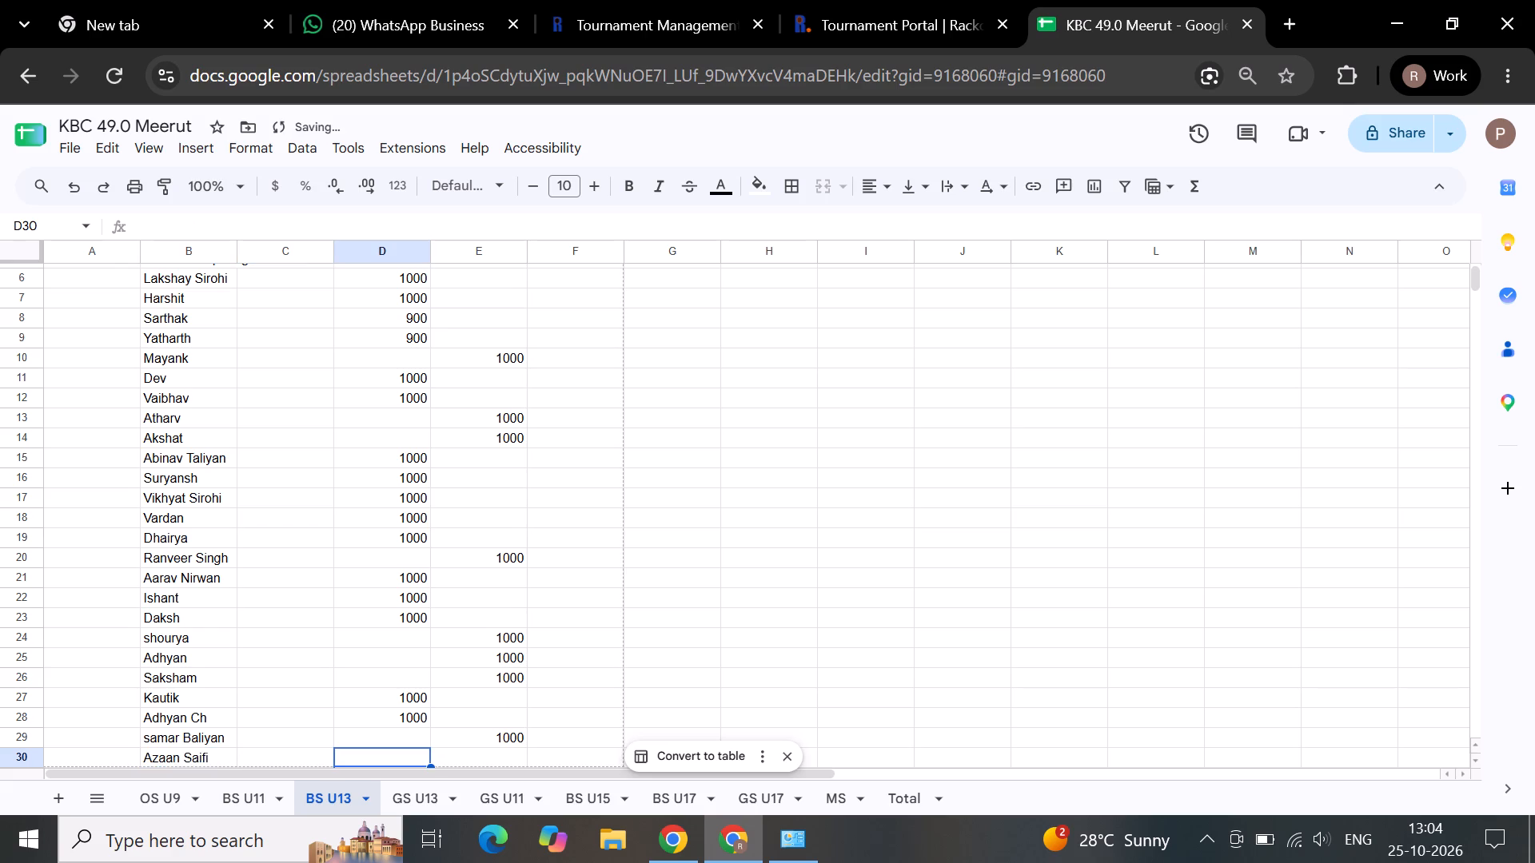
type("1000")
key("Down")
Enter the next player's full name in B31 with a cash amount of 1000 in D31, and return to the name column in row 32.
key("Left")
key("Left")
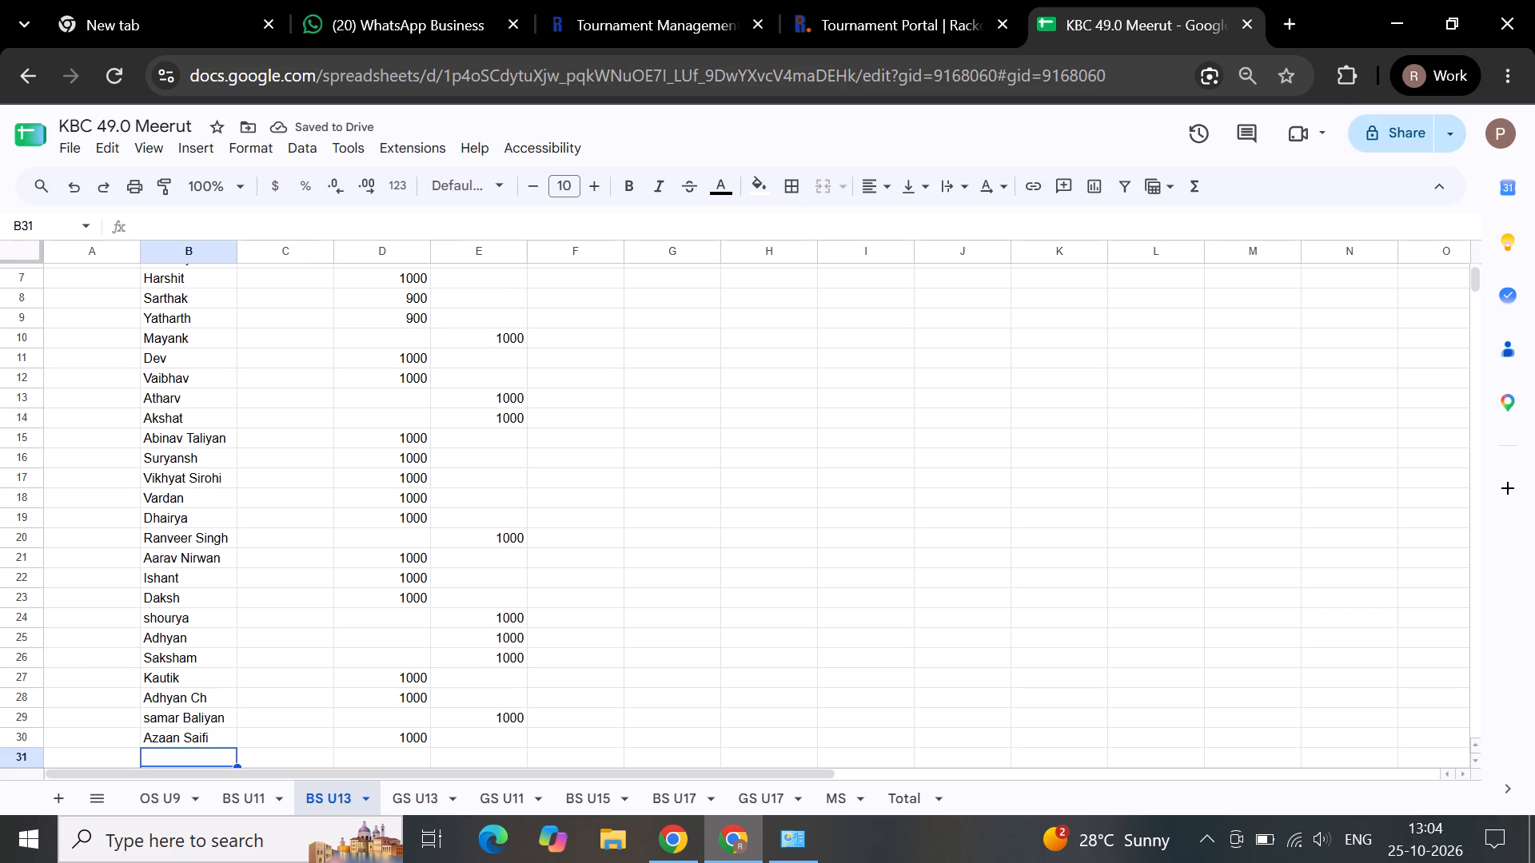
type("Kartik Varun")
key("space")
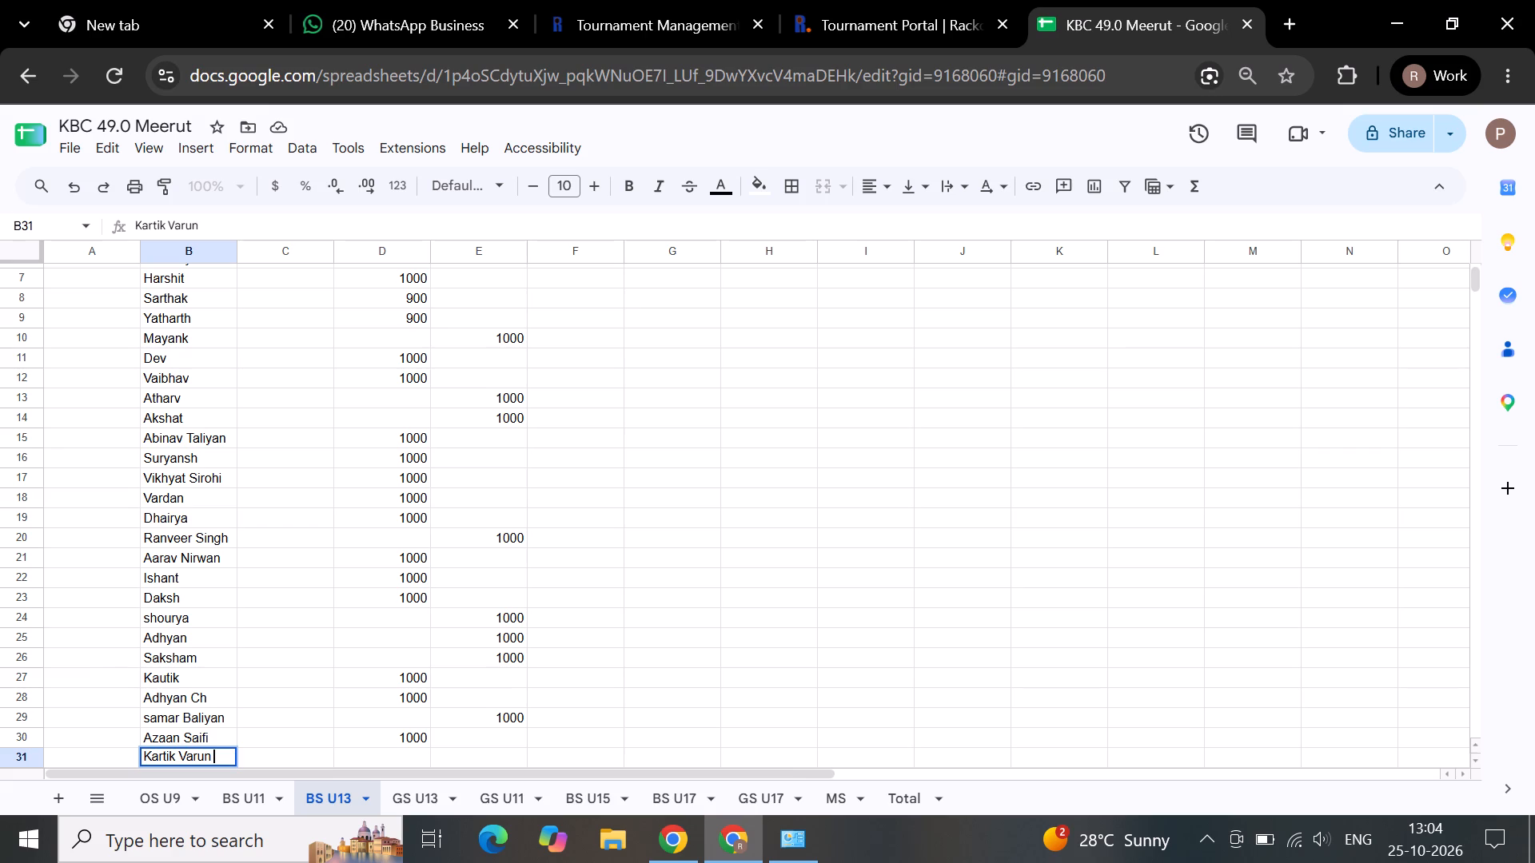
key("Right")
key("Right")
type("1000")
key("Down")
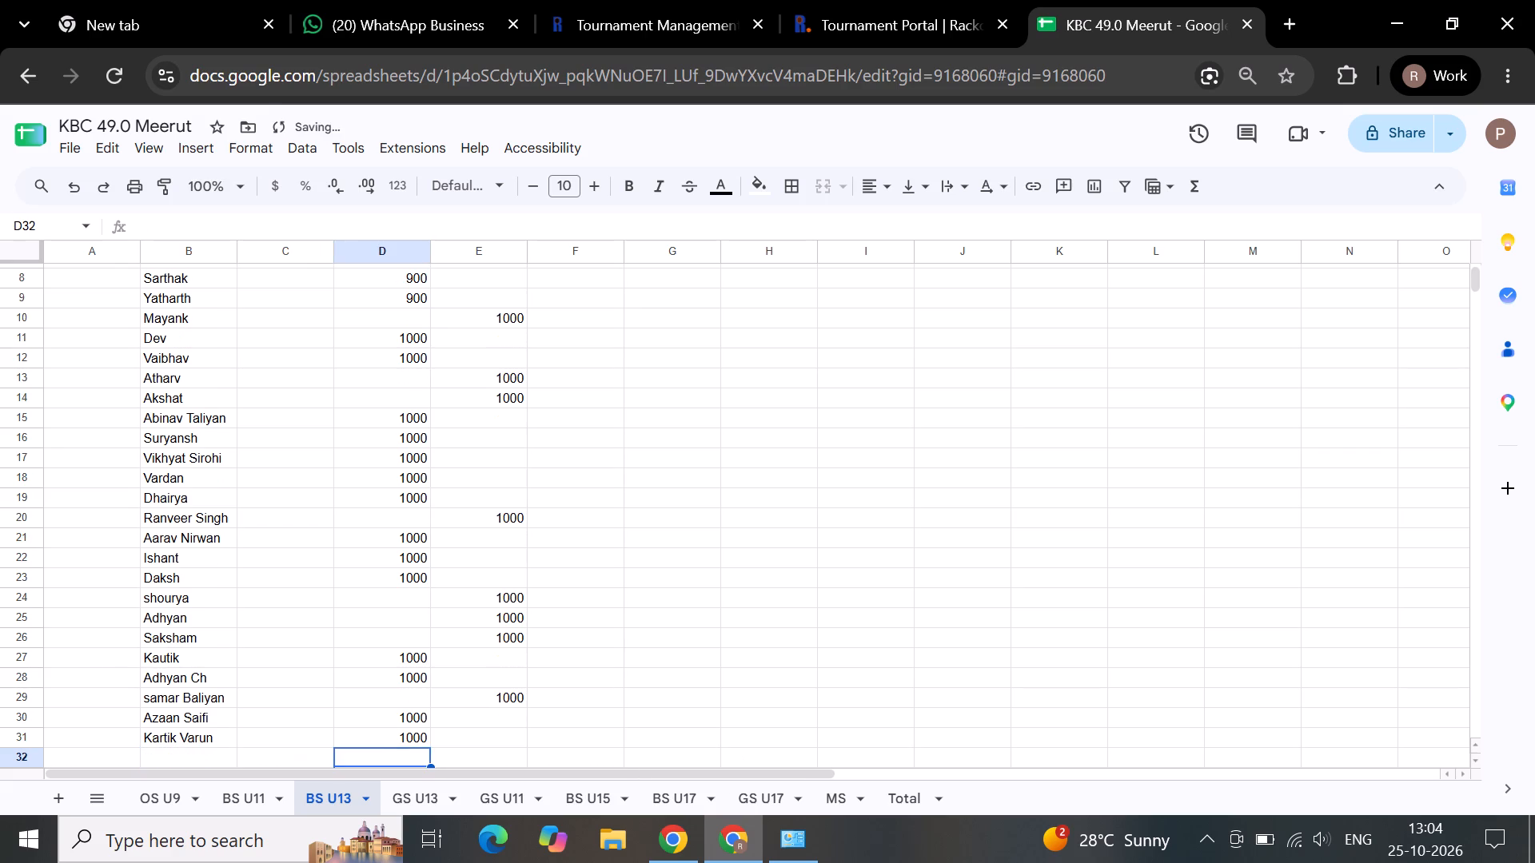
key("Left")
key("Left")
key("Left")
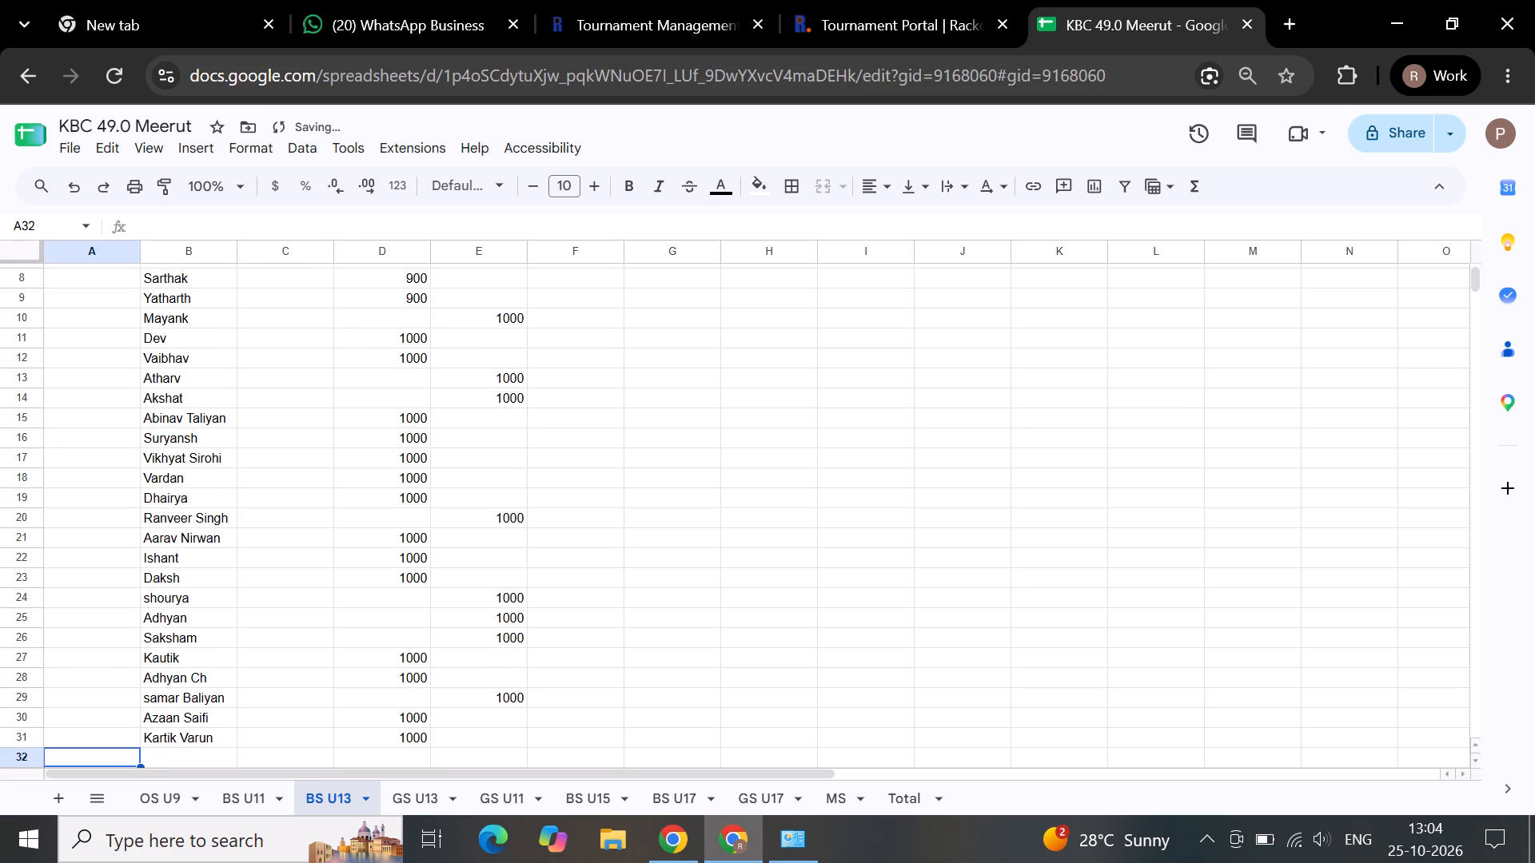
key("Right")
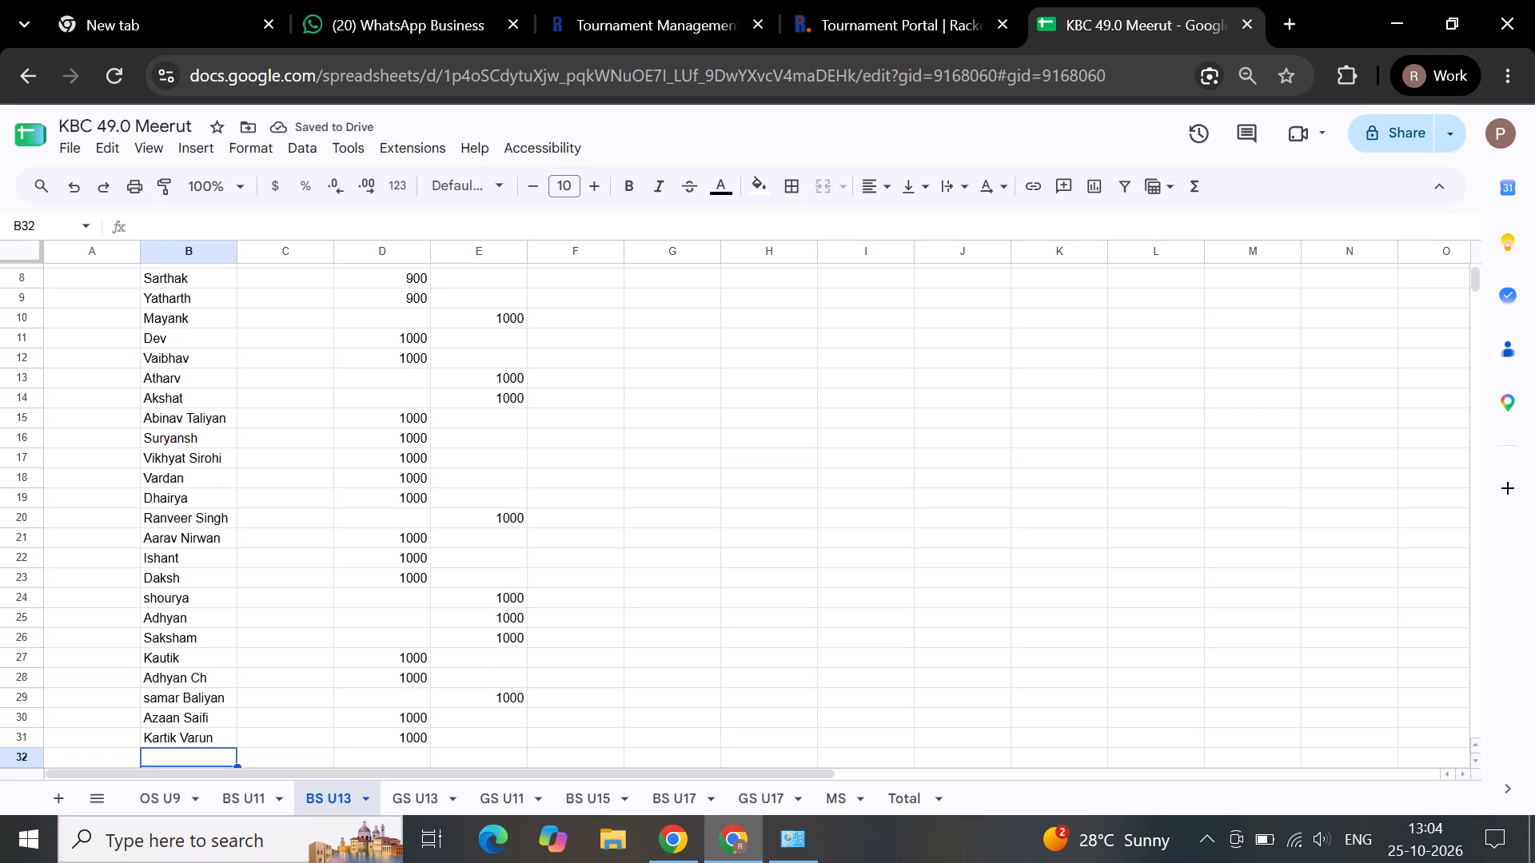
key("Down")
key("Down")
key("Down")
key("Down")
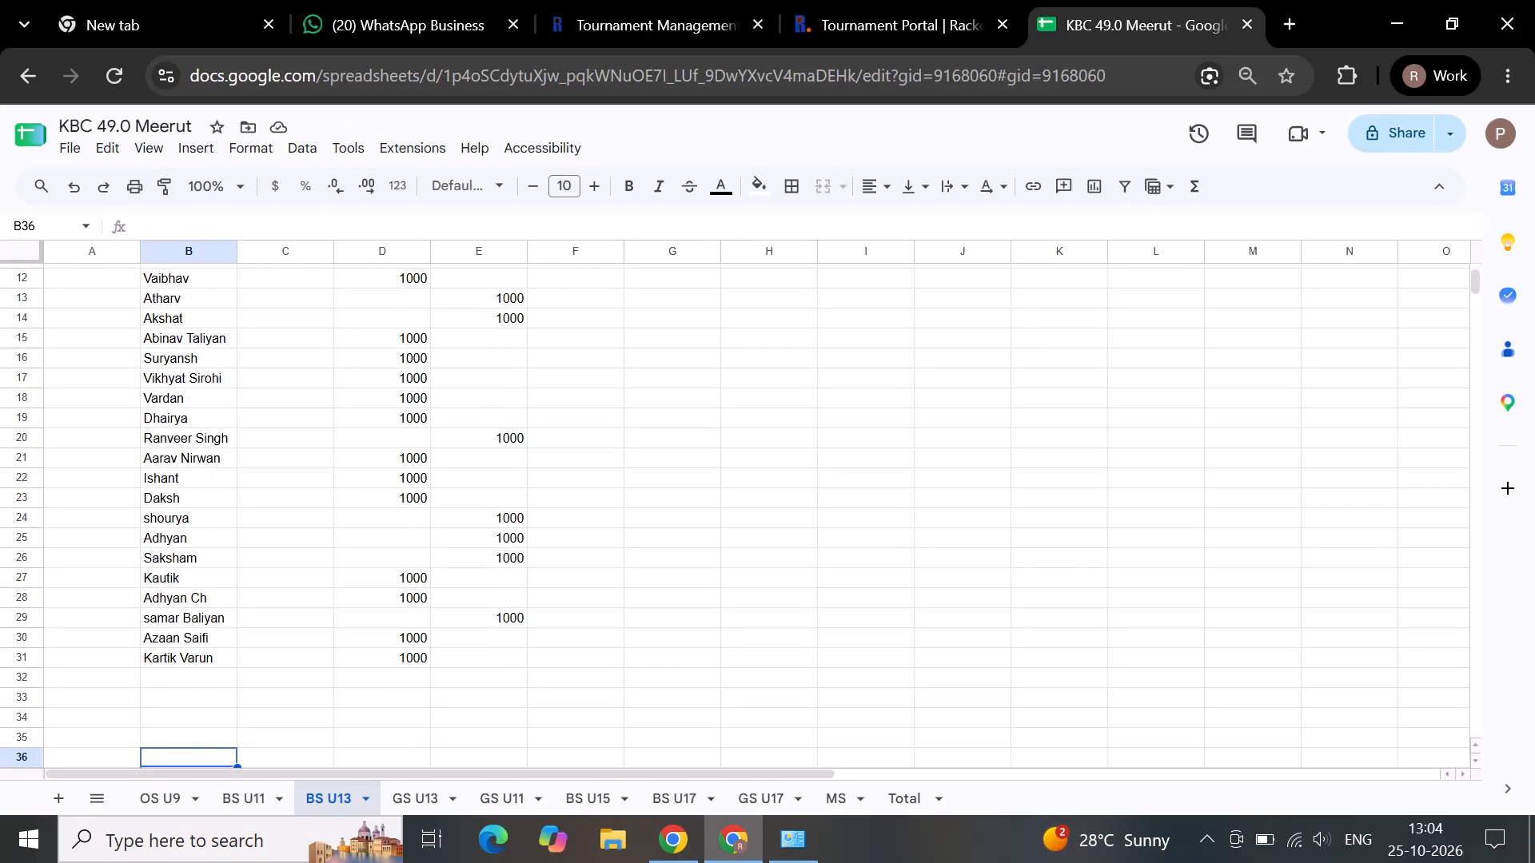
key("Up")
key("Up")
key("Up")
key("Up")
Enter the next player's full name in B32 with a UPI amount of 1000 in E32.
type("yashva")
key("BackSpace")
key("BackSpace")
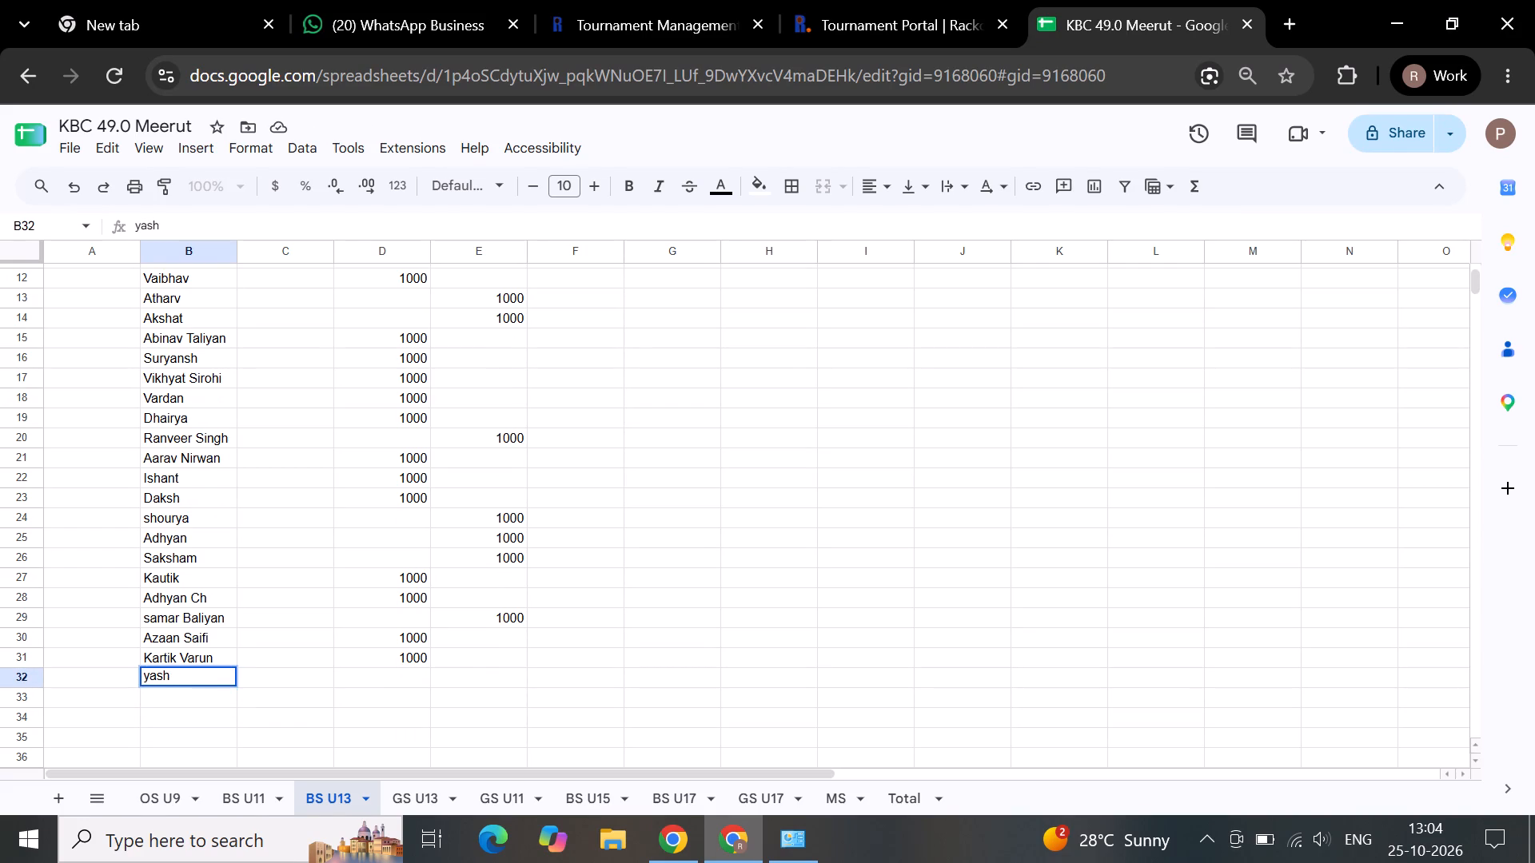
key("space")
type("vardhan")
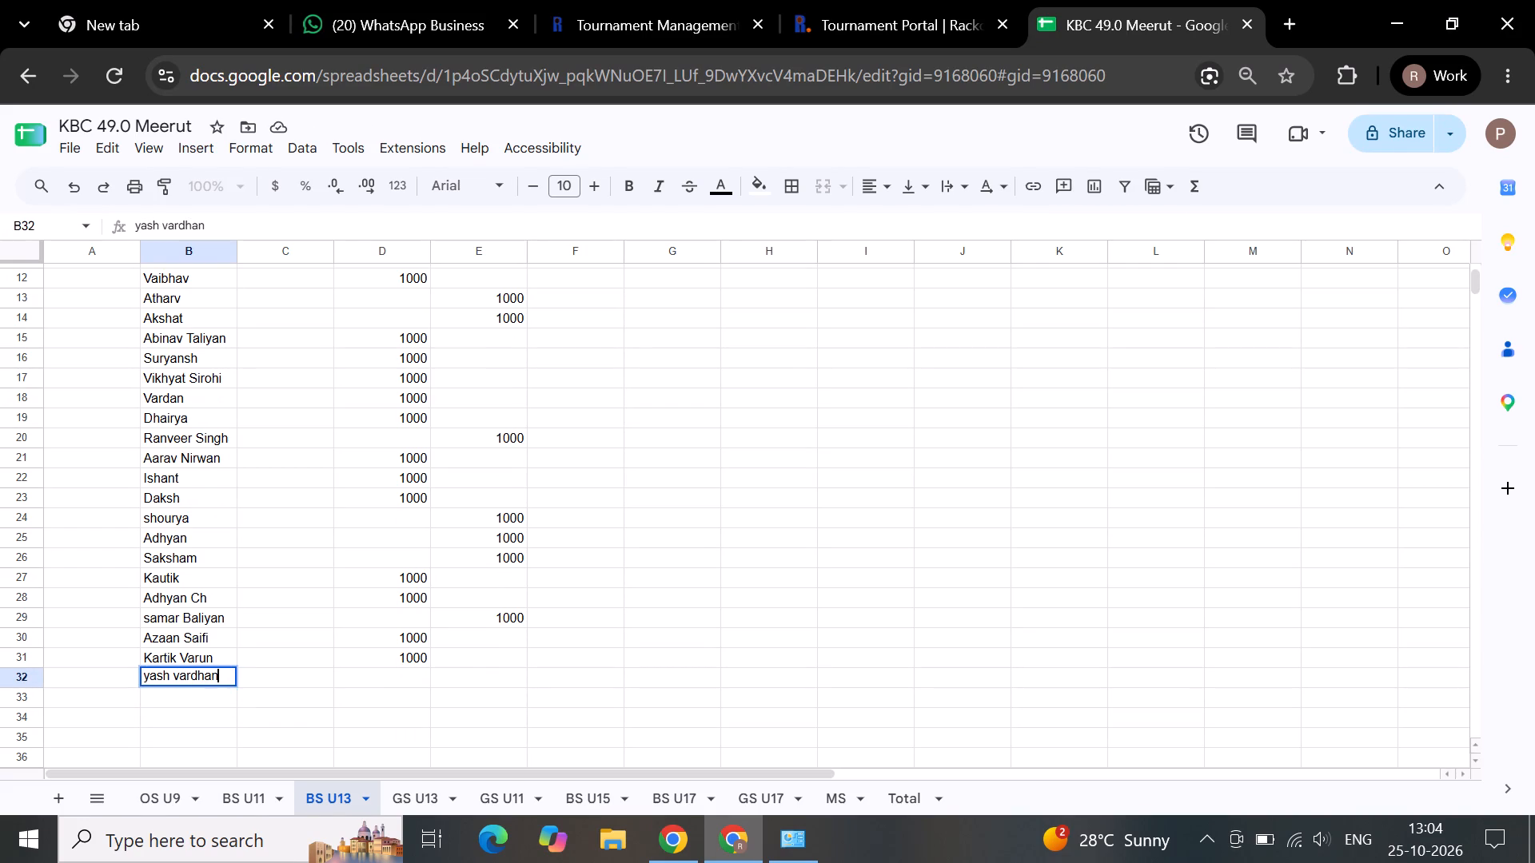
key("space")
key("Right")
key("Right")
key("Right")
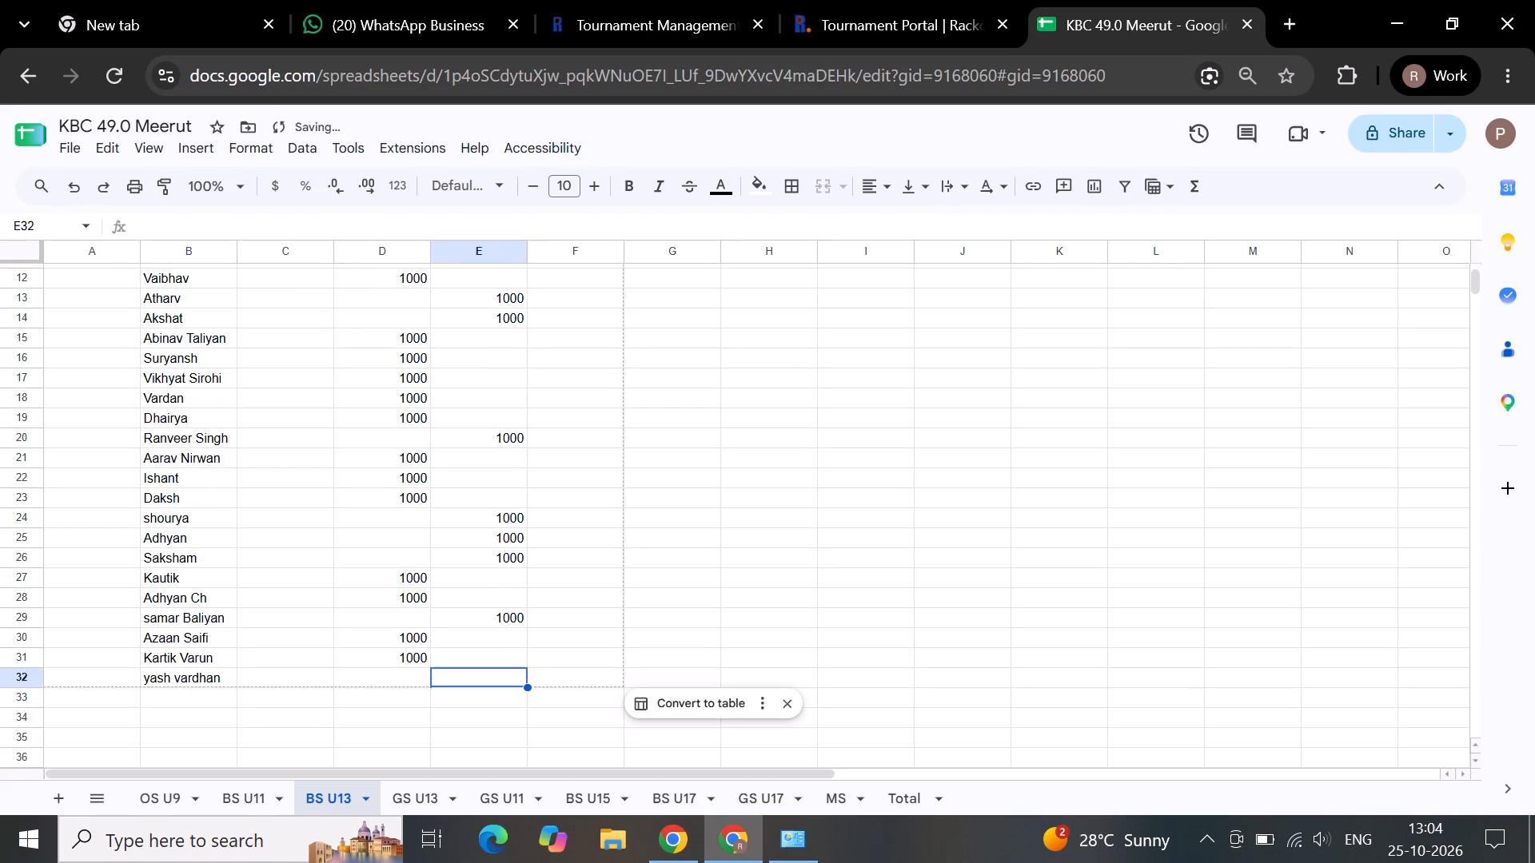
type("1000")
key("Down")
Start numbering the players in the Serial Number column, entering 1 to 4 in A2 to A5.
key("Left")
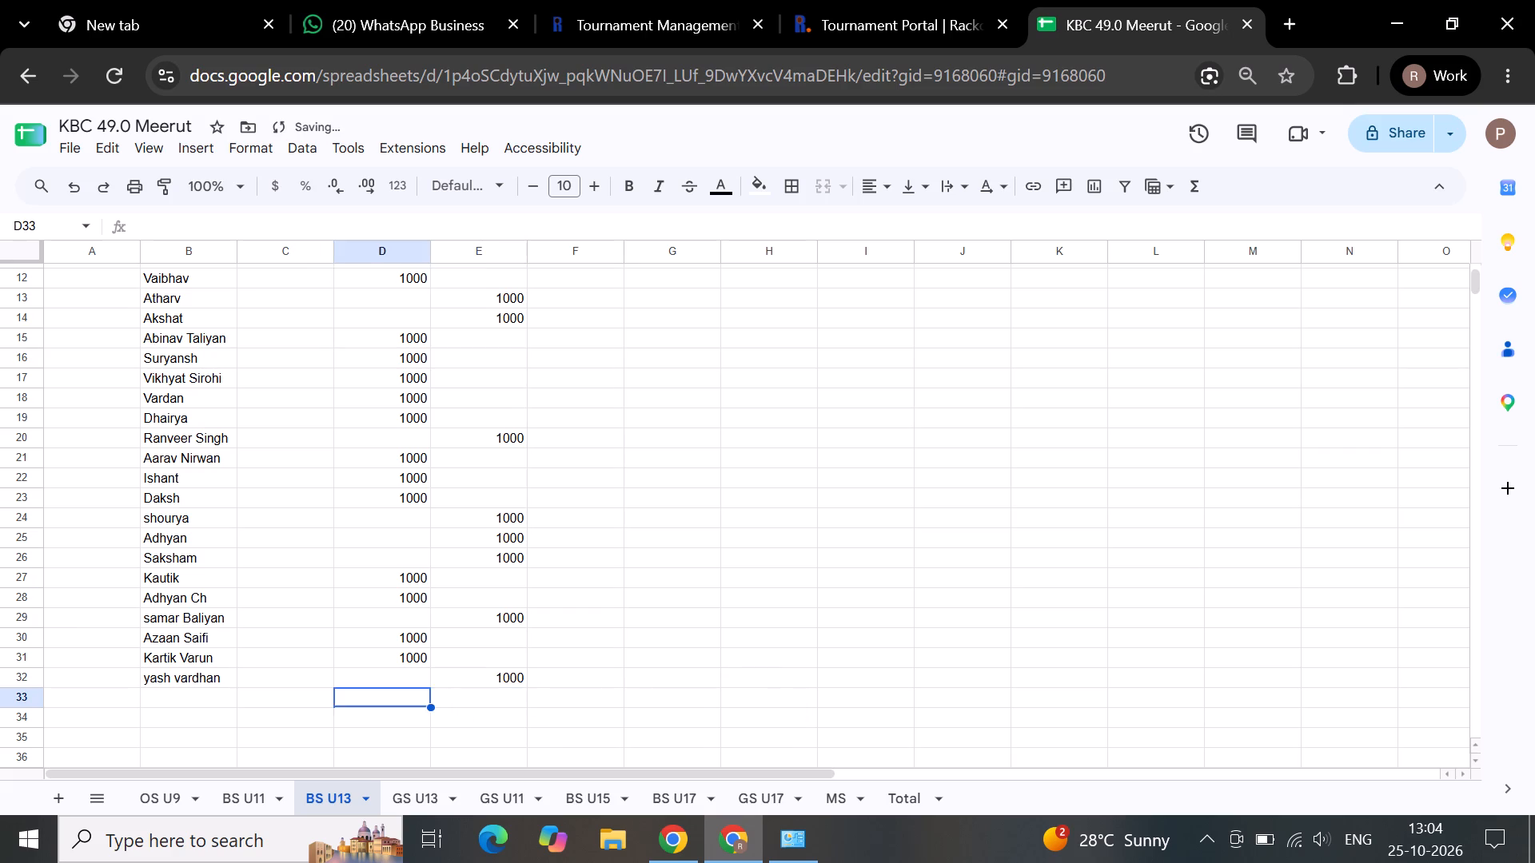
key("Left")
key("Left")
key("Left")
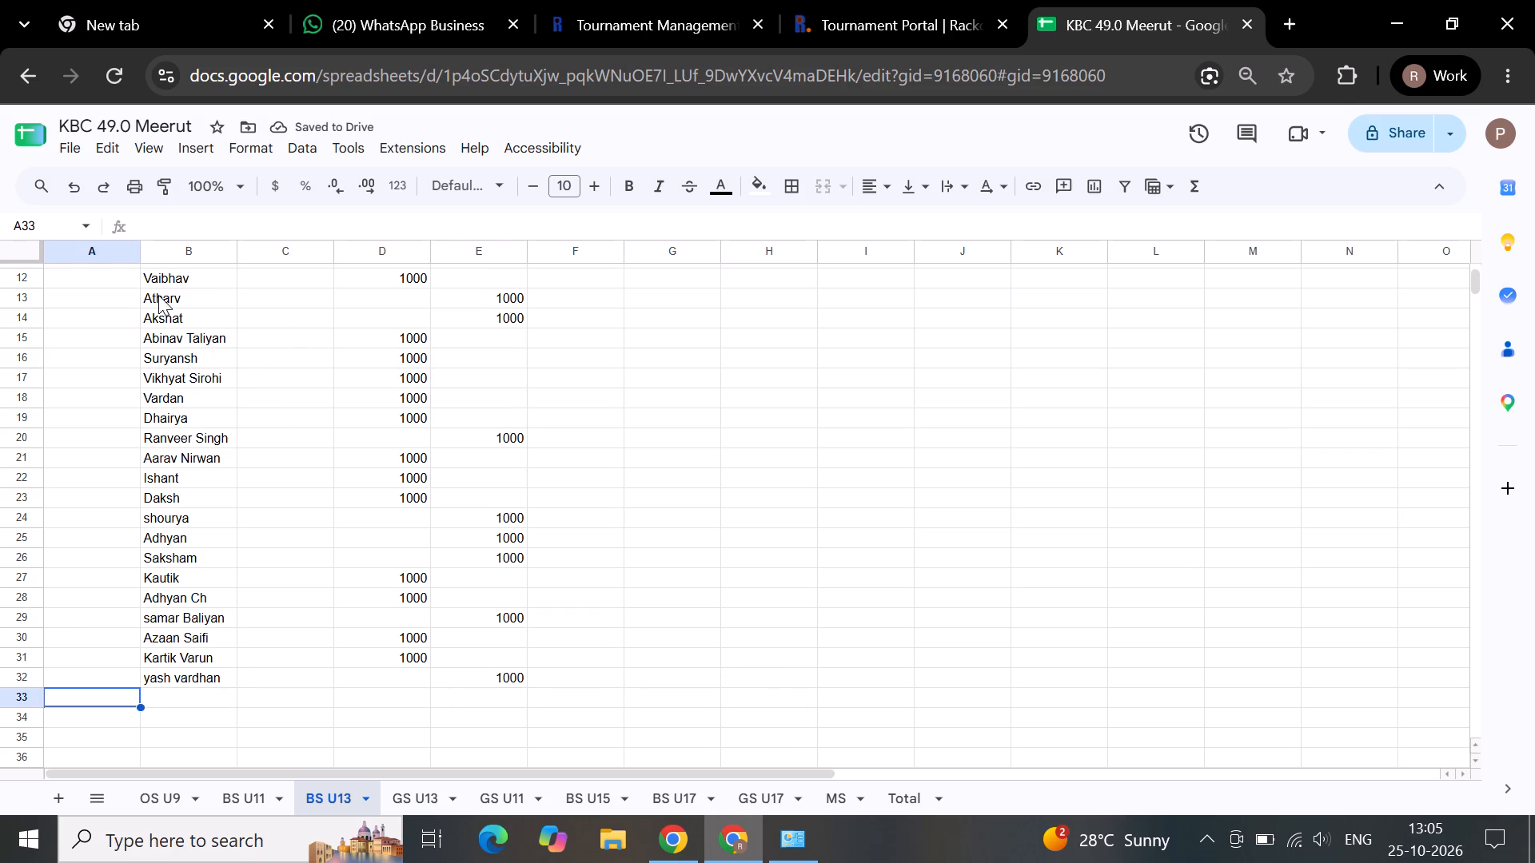
scroll(139, 309, "up", 16)
left_click(114, 303)
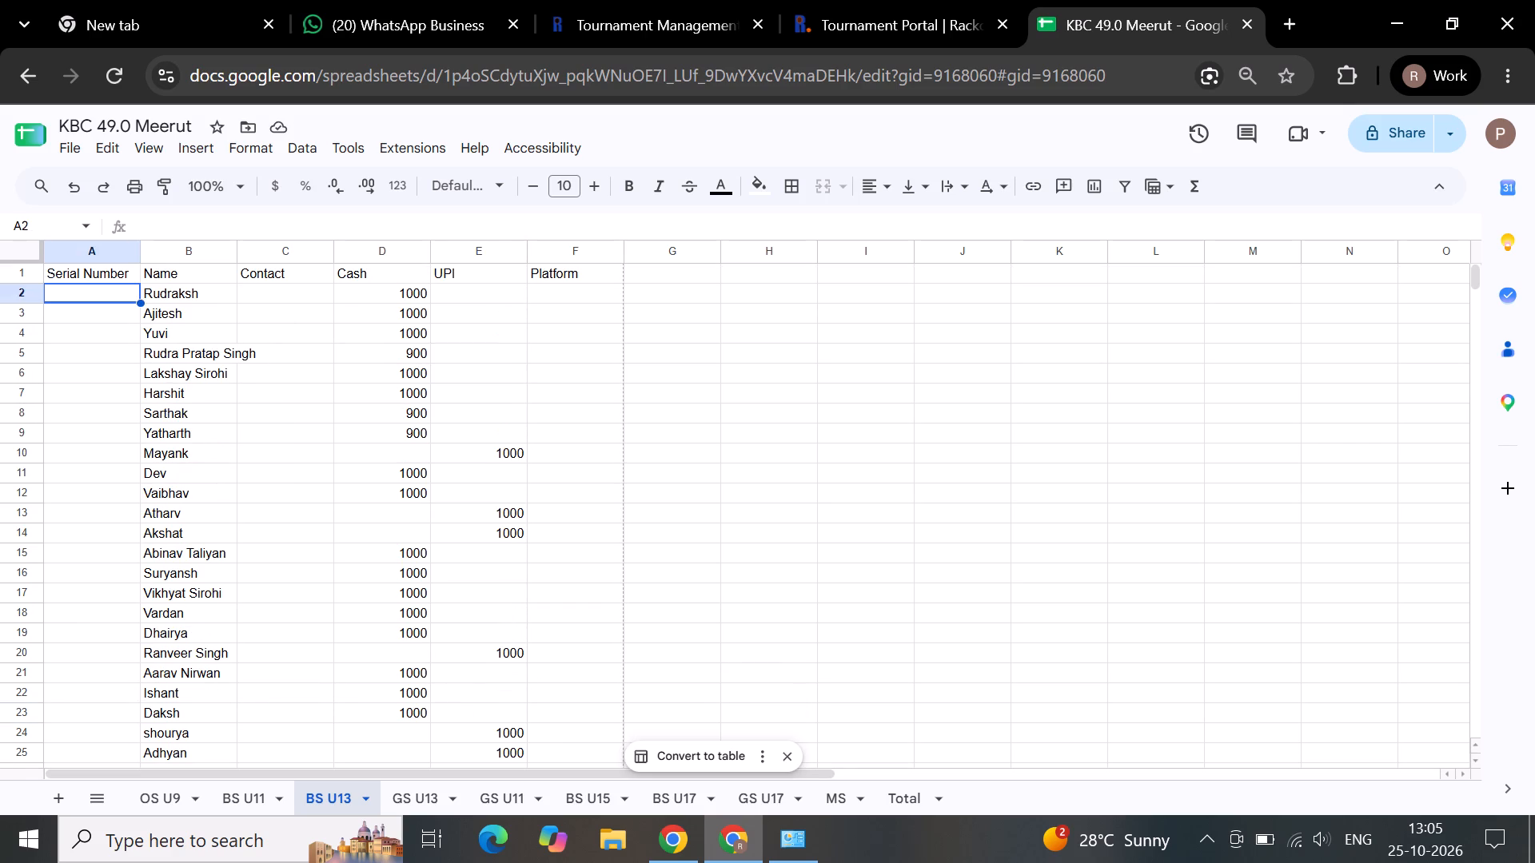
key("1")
key("Down")
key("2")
key("Down")
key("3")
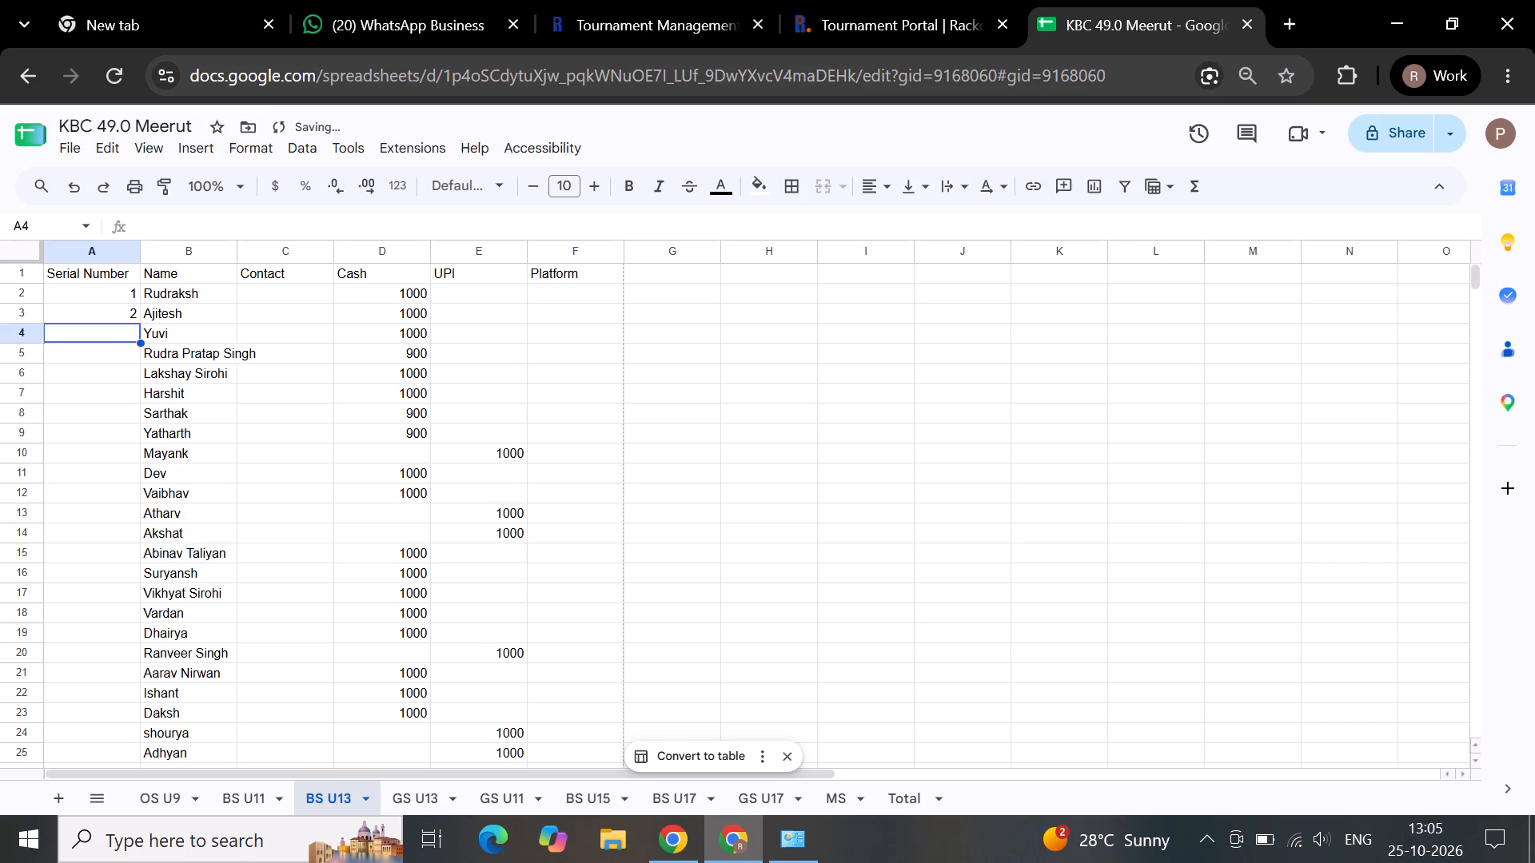
key("Down")
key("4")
key("Down")
Enter the serial numbers 5 to 9 in A6 to A10.
key("Down")
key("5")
key("Up")
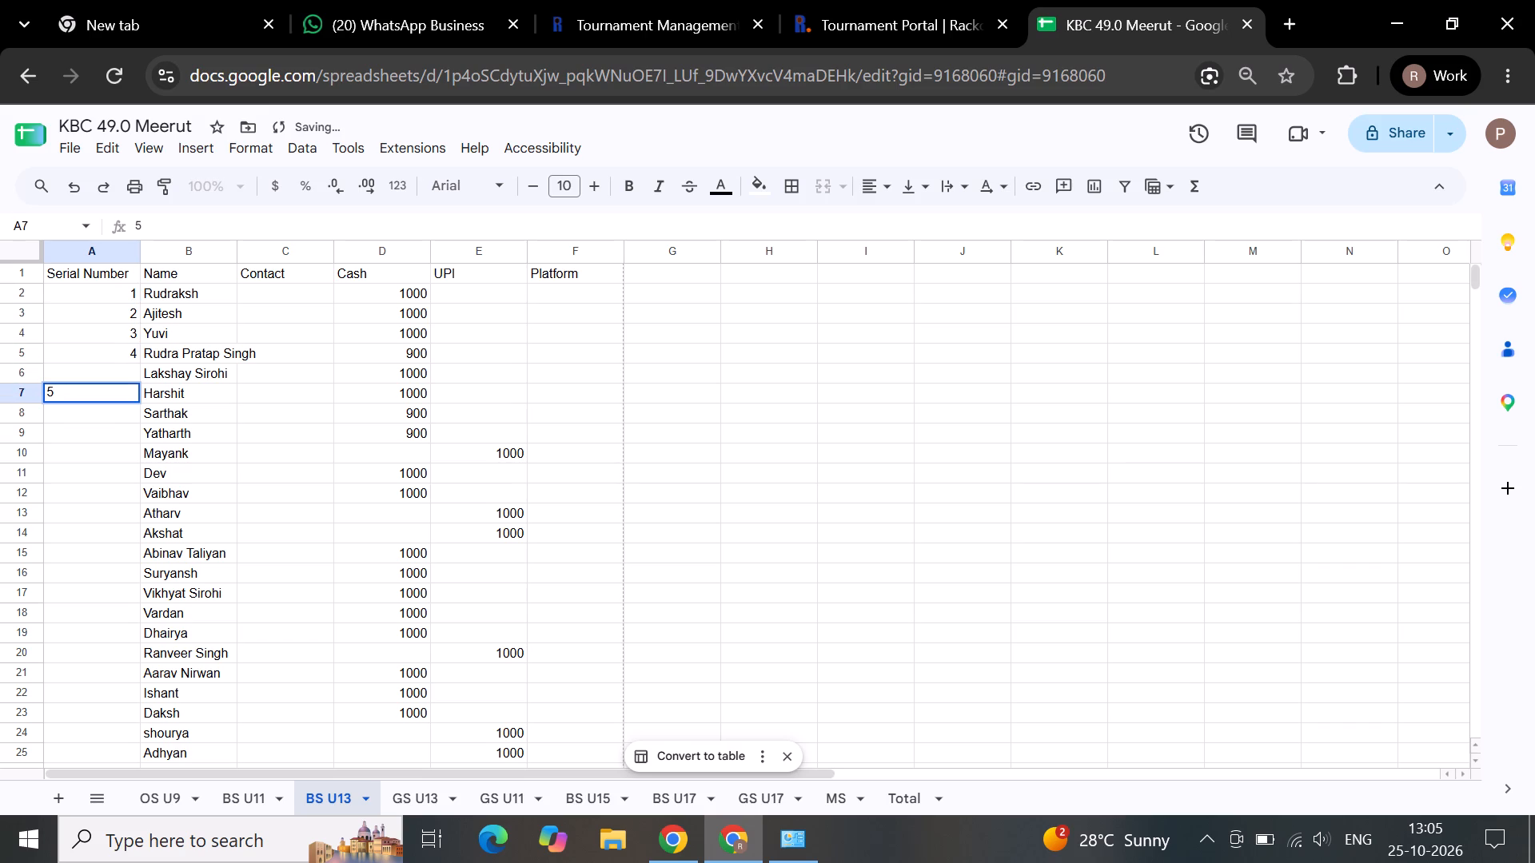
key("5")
key("Down")
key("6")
key("Down")
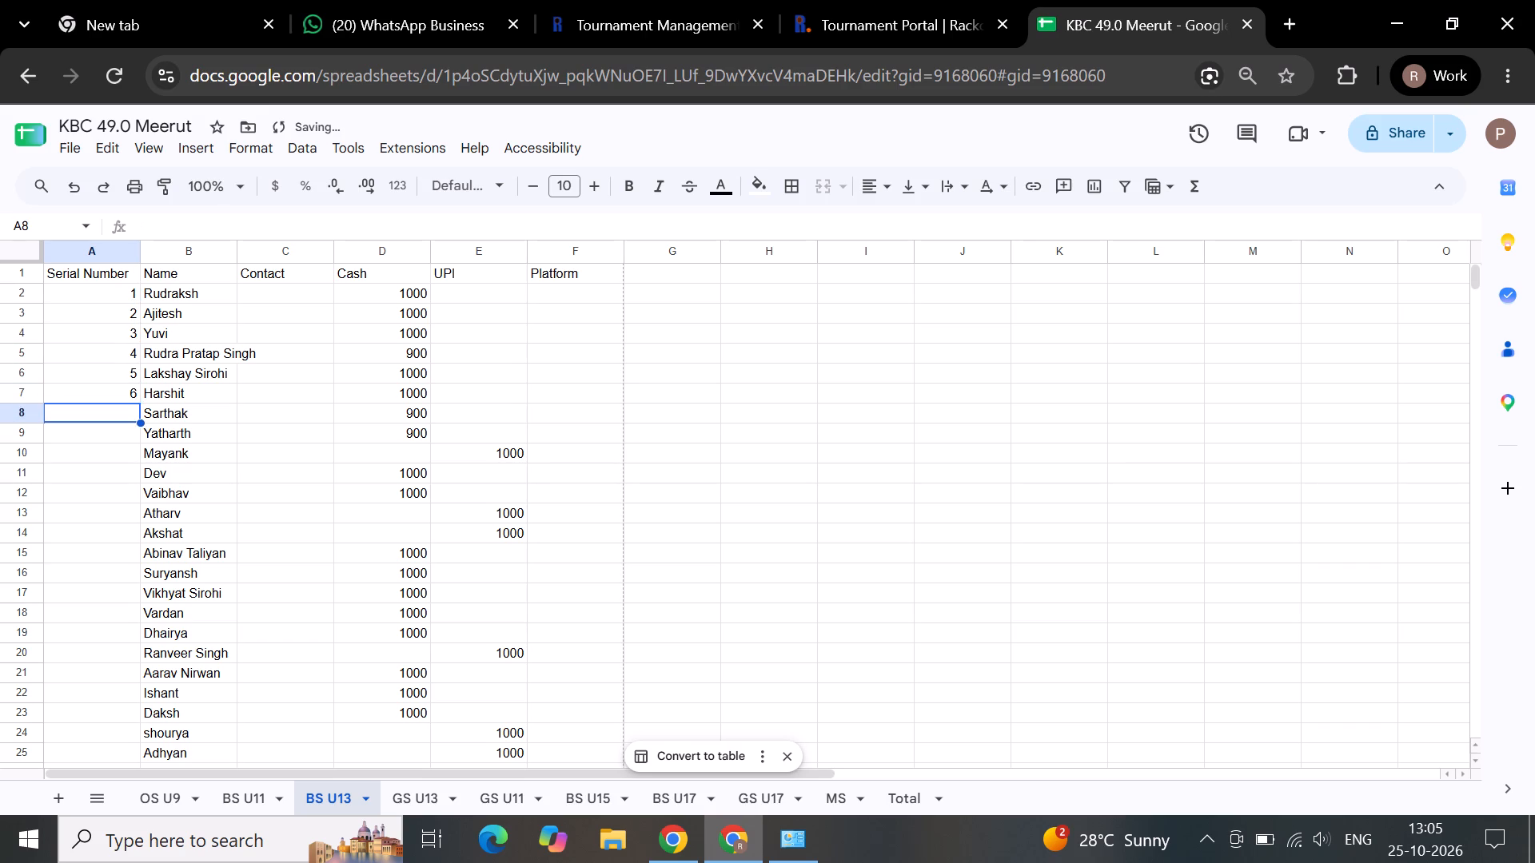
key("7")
key("Down")
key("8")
key("Down")
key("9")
key("Down")
Enter the serial numbers 10 to 15 in A11 to A16 of the BS U13 sheet.
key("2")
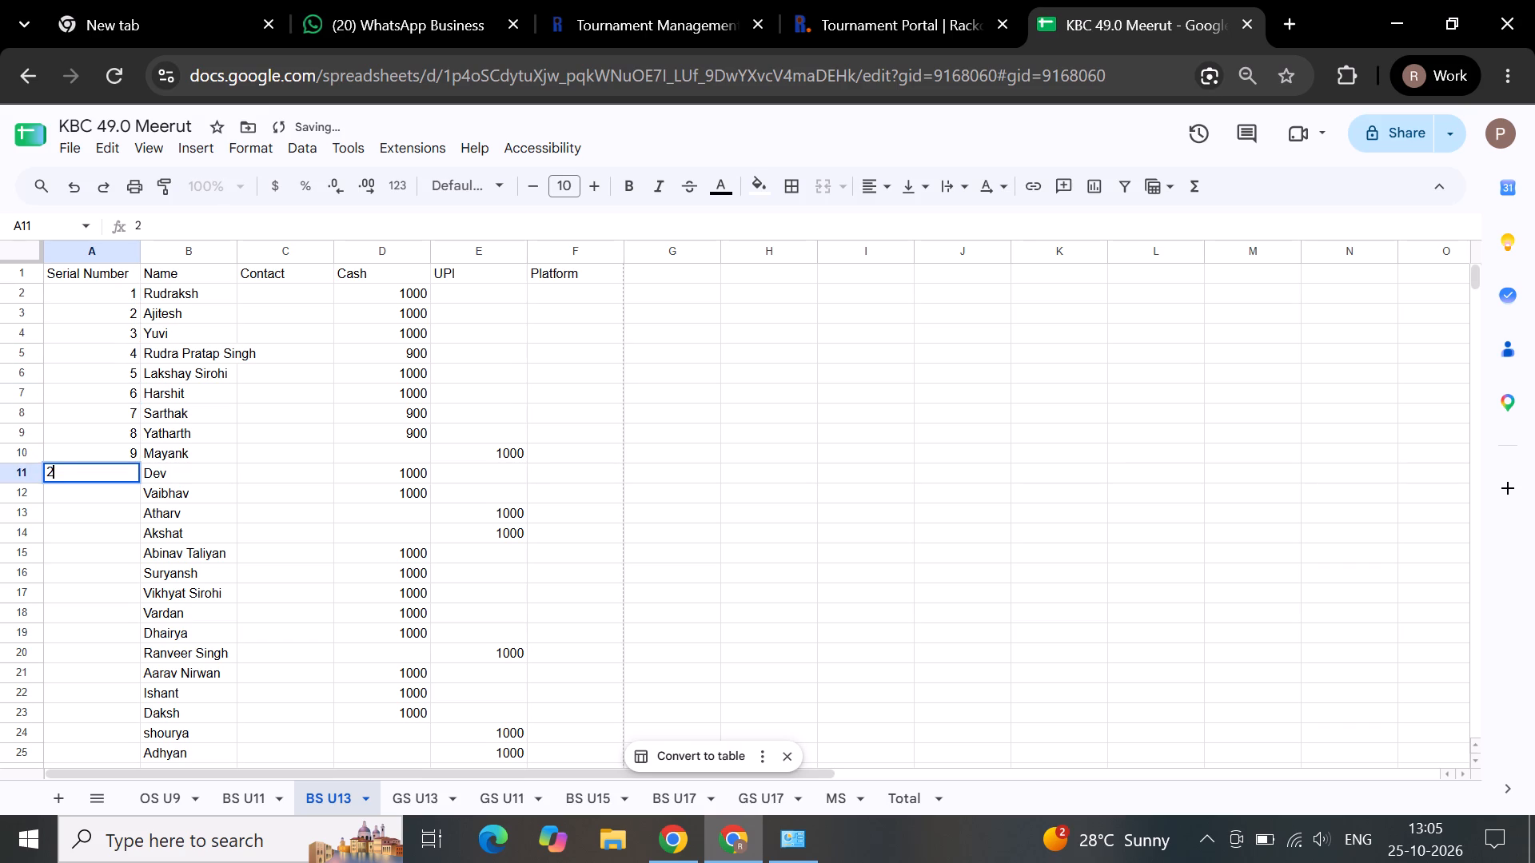
key("BackSpace")
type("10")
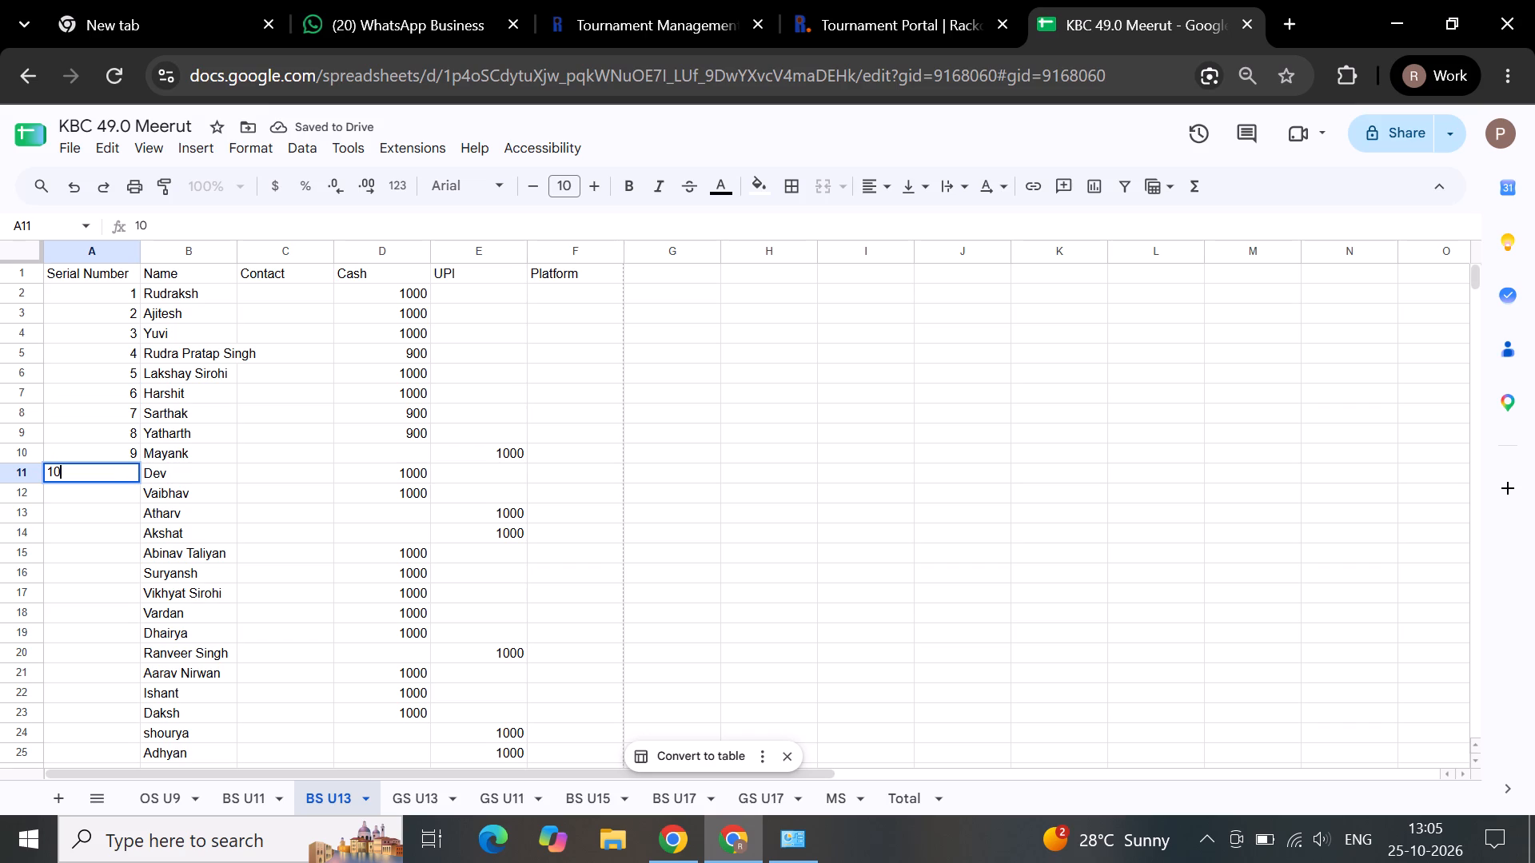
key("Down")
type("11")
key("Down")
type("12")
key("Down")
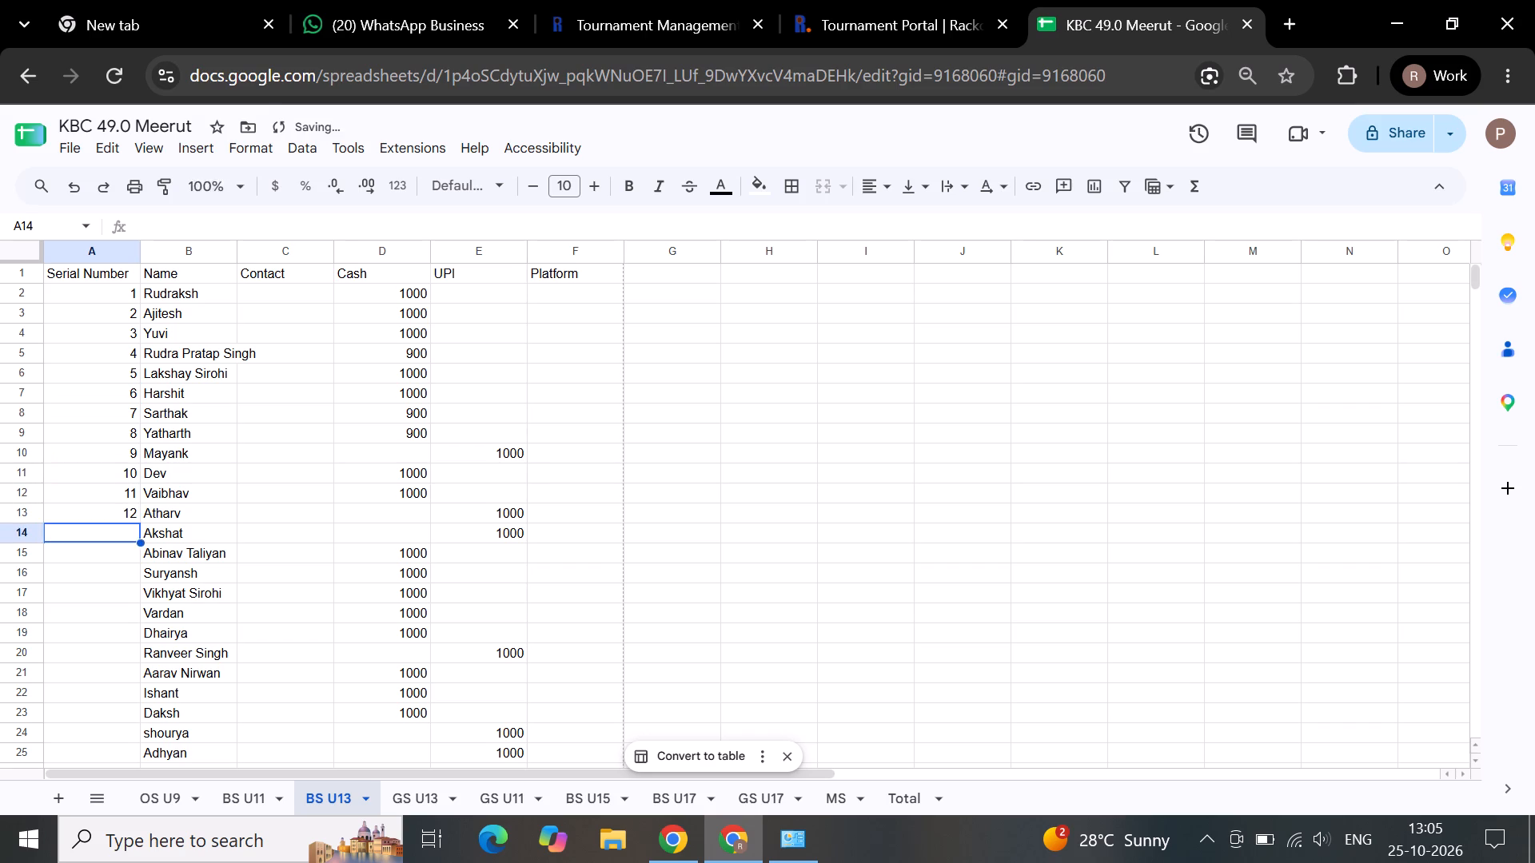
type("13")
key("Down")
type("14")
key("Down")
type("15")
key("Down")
Enter the serial numbers 16 to 21 in A17 to A22.
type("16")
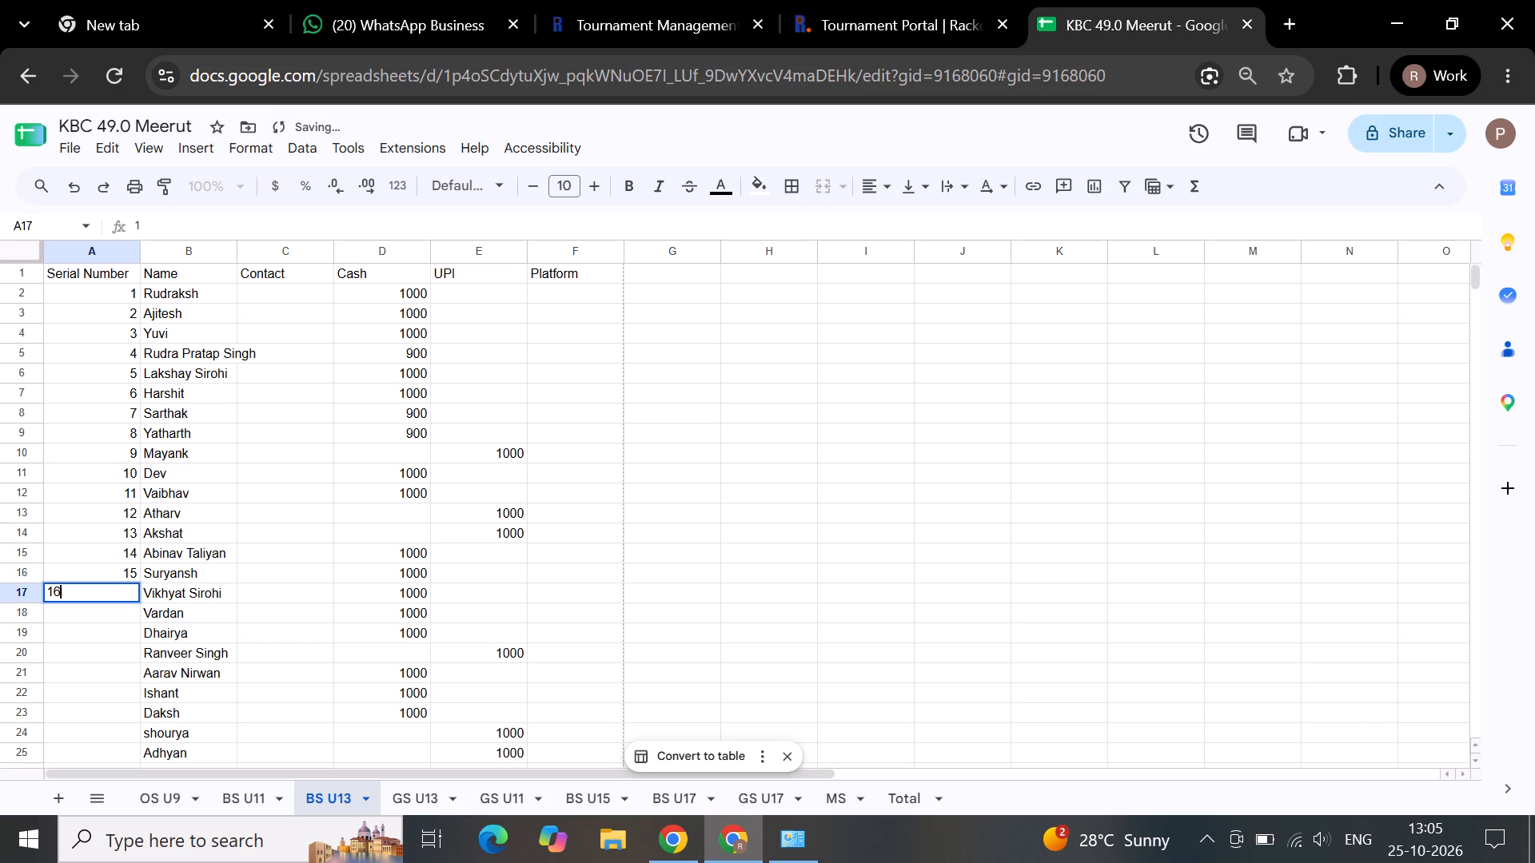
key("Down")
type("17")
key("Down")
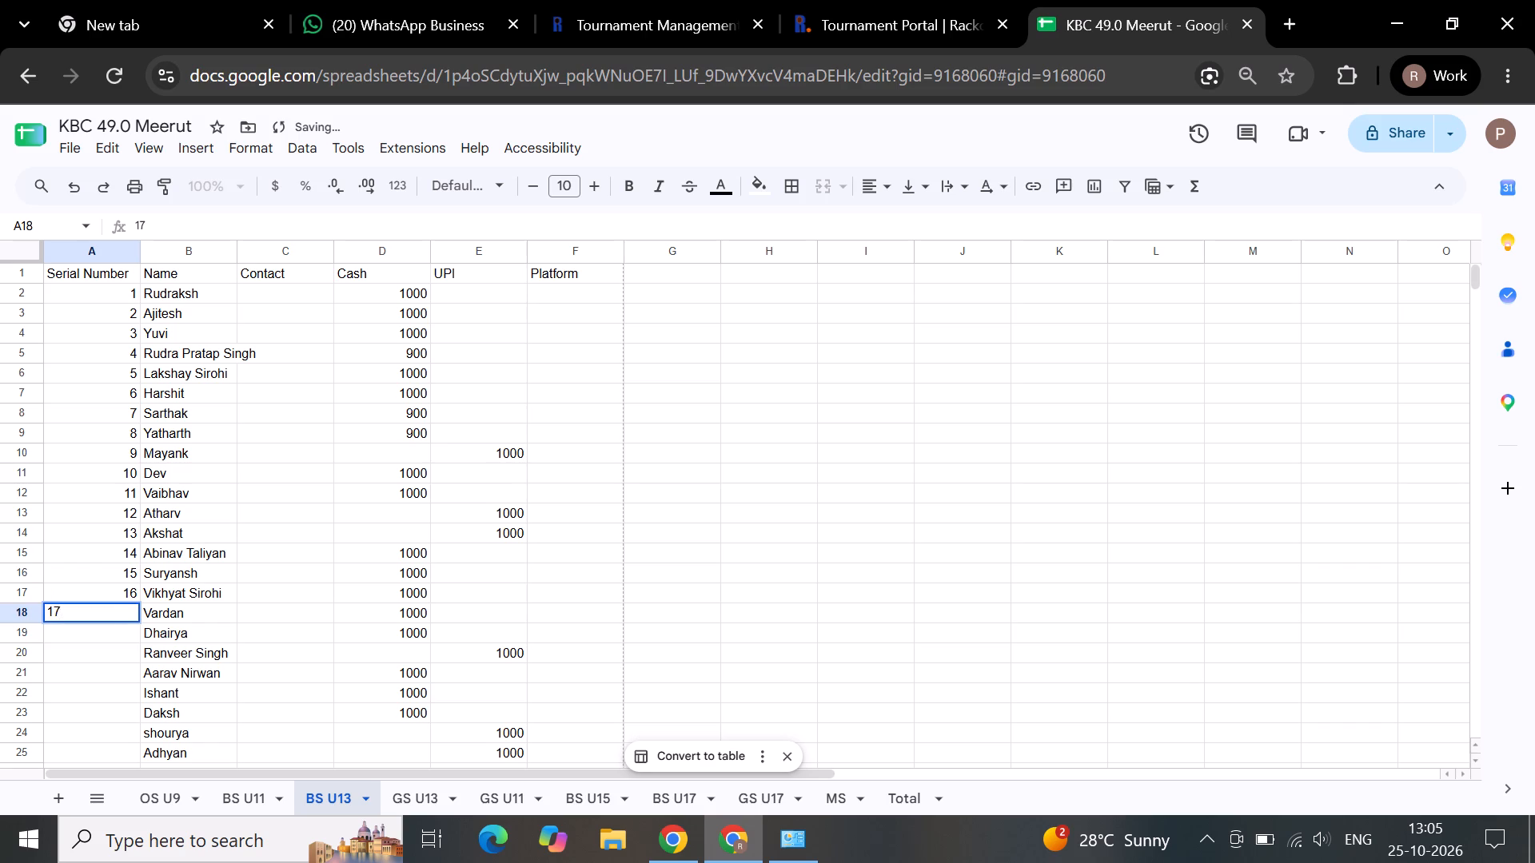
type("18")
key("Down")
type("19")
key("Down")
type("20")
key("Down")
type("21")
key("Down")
Enter the serial numbers 22 to 26 in A23 to A27.
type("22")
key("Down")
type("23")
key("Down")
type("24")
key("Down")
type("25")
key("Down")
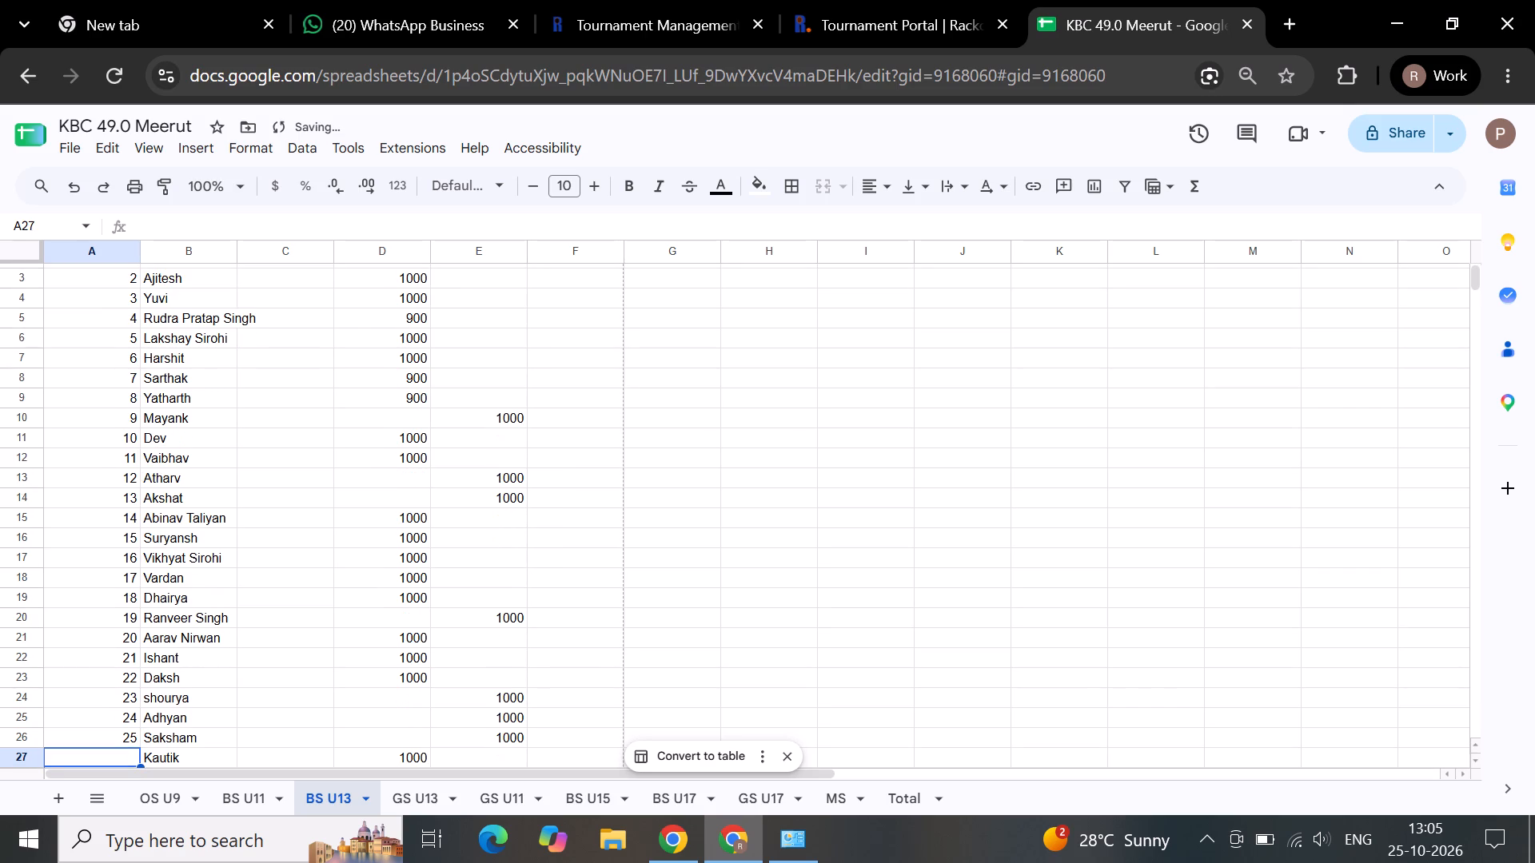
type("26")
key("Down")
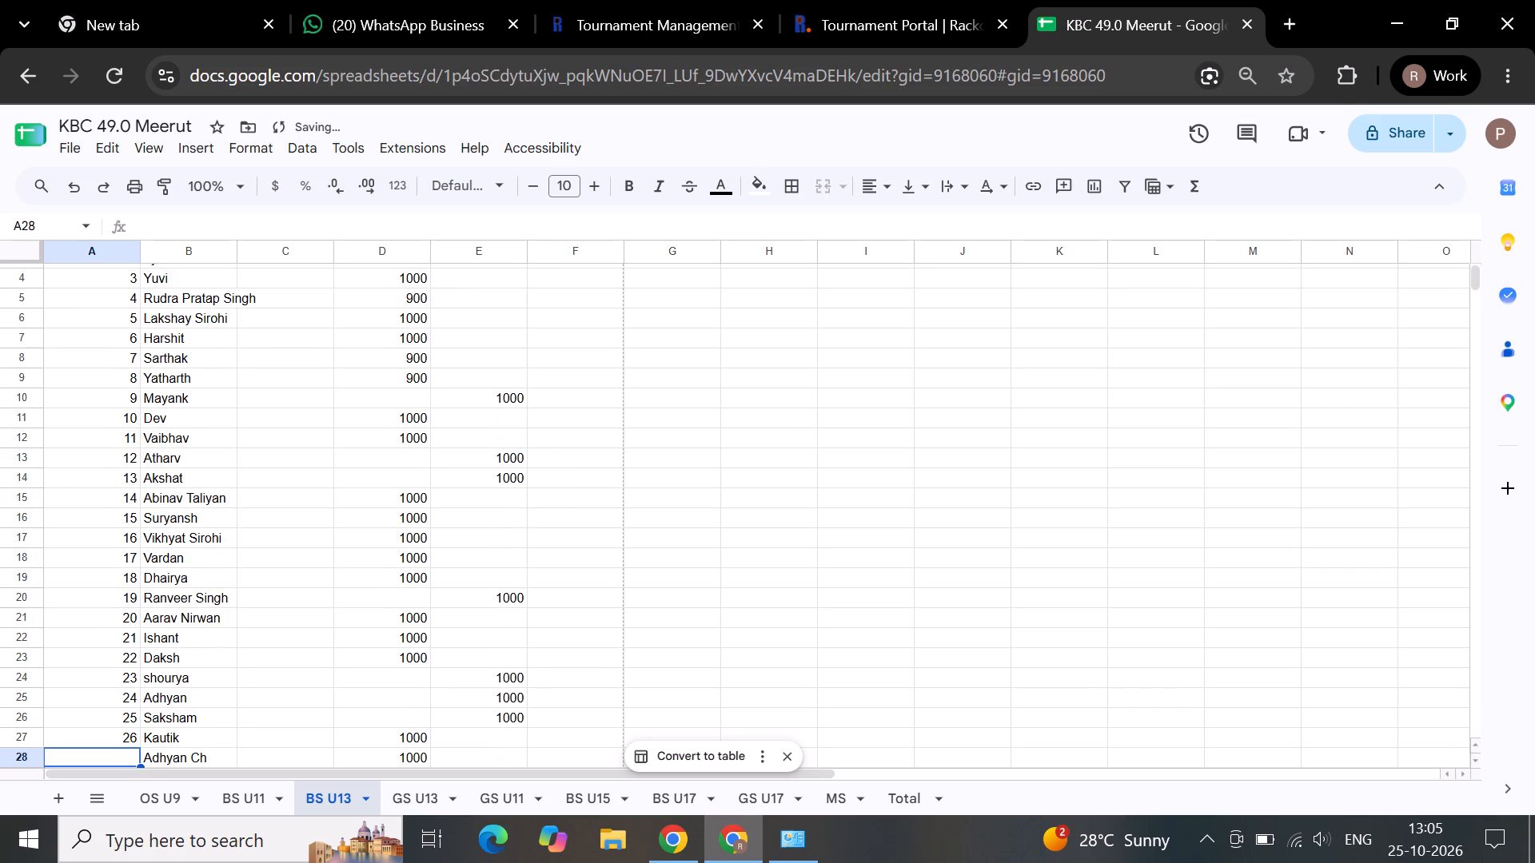
Finish the serial numbering by entering 27 to 31 in A28 to A32.
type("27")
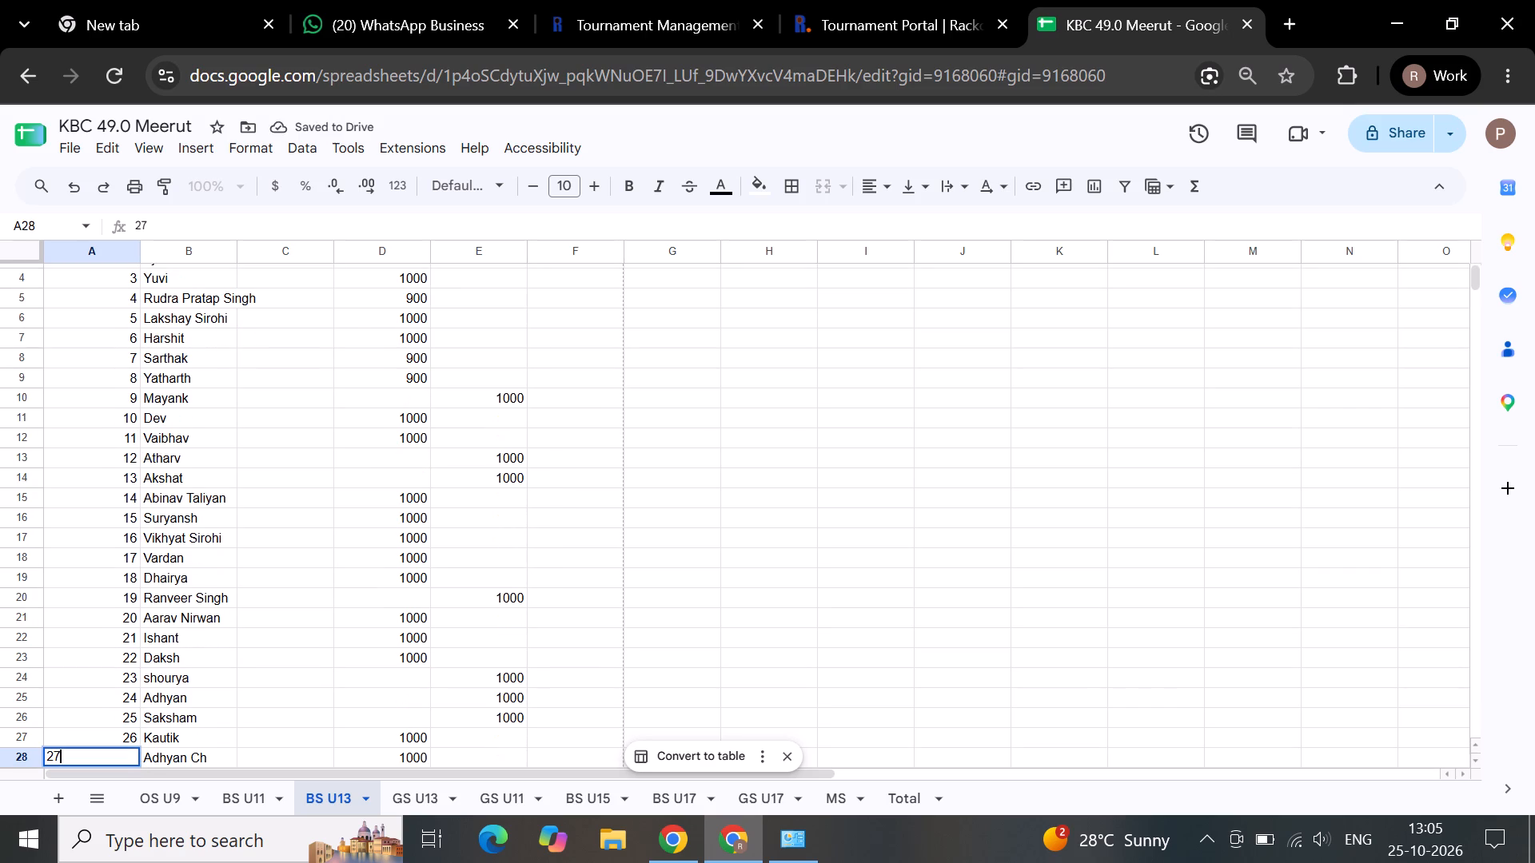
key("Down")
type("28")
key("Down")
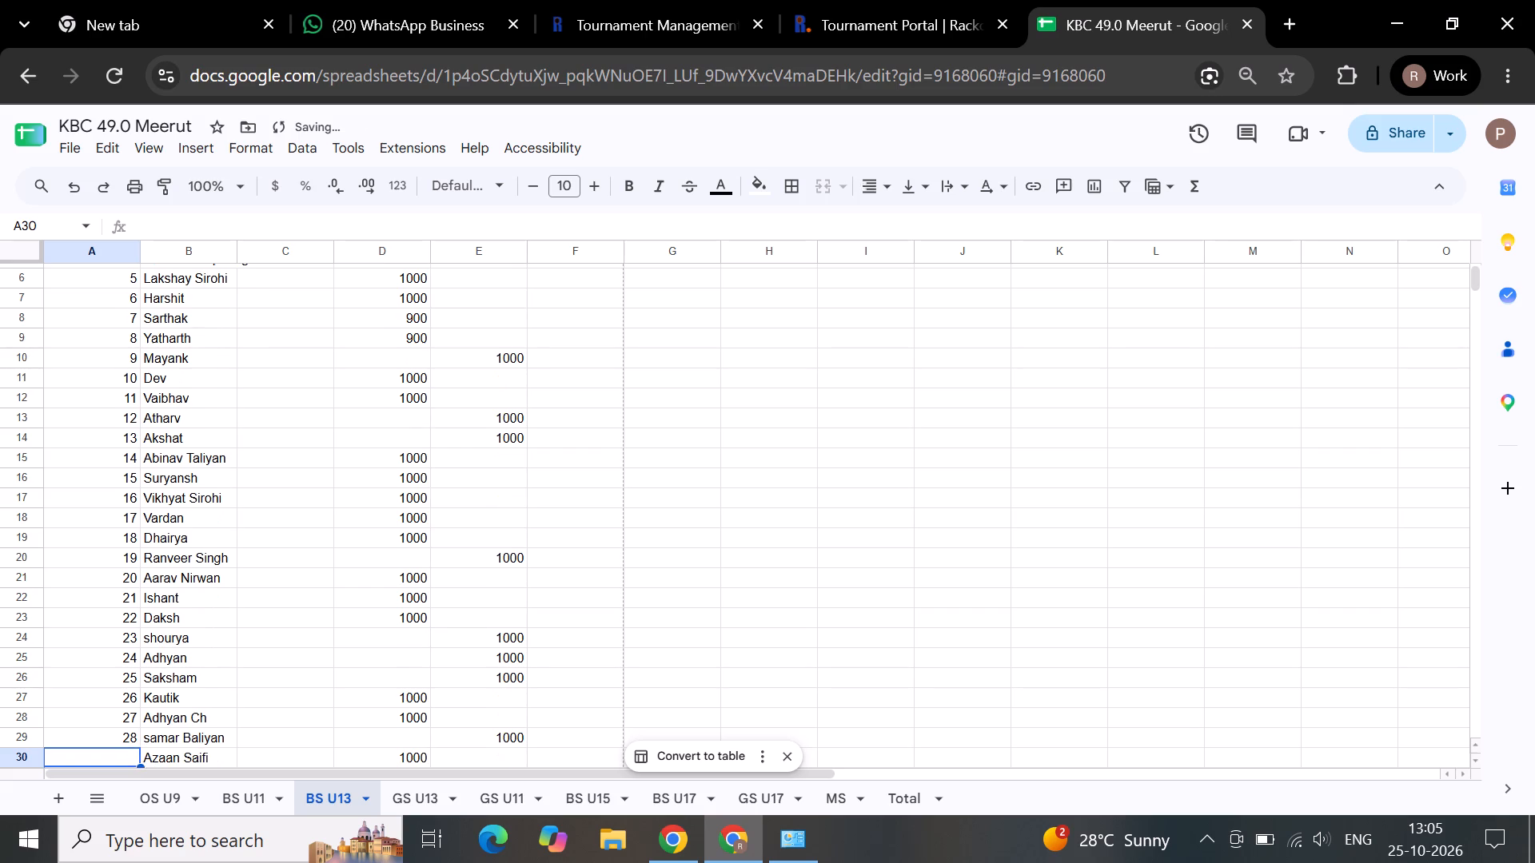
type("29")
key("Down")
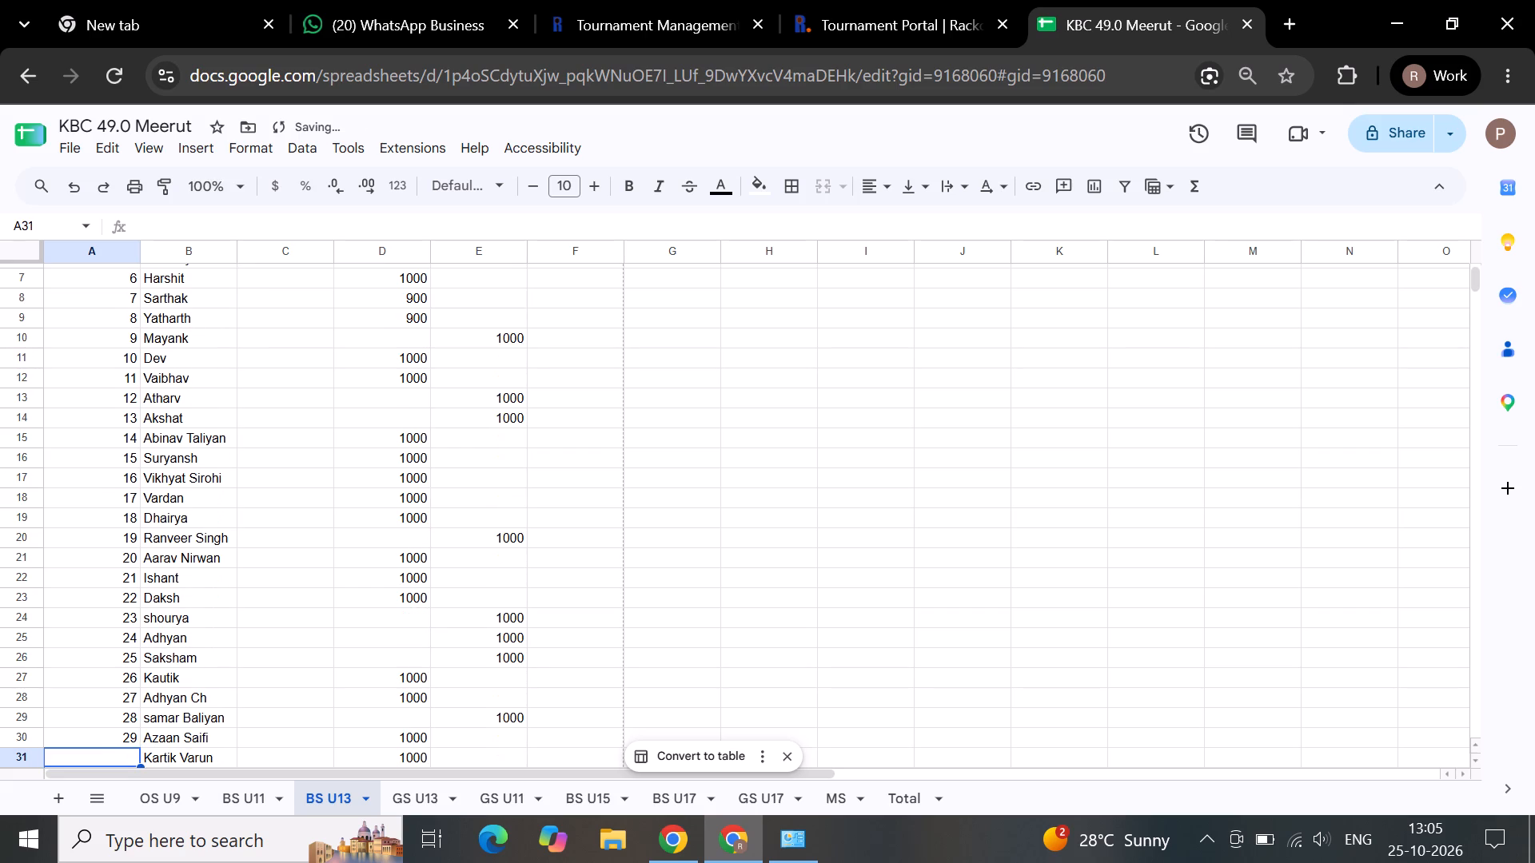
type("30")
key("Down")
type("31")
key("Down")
Label a totals row below the players by entering Total in A35.
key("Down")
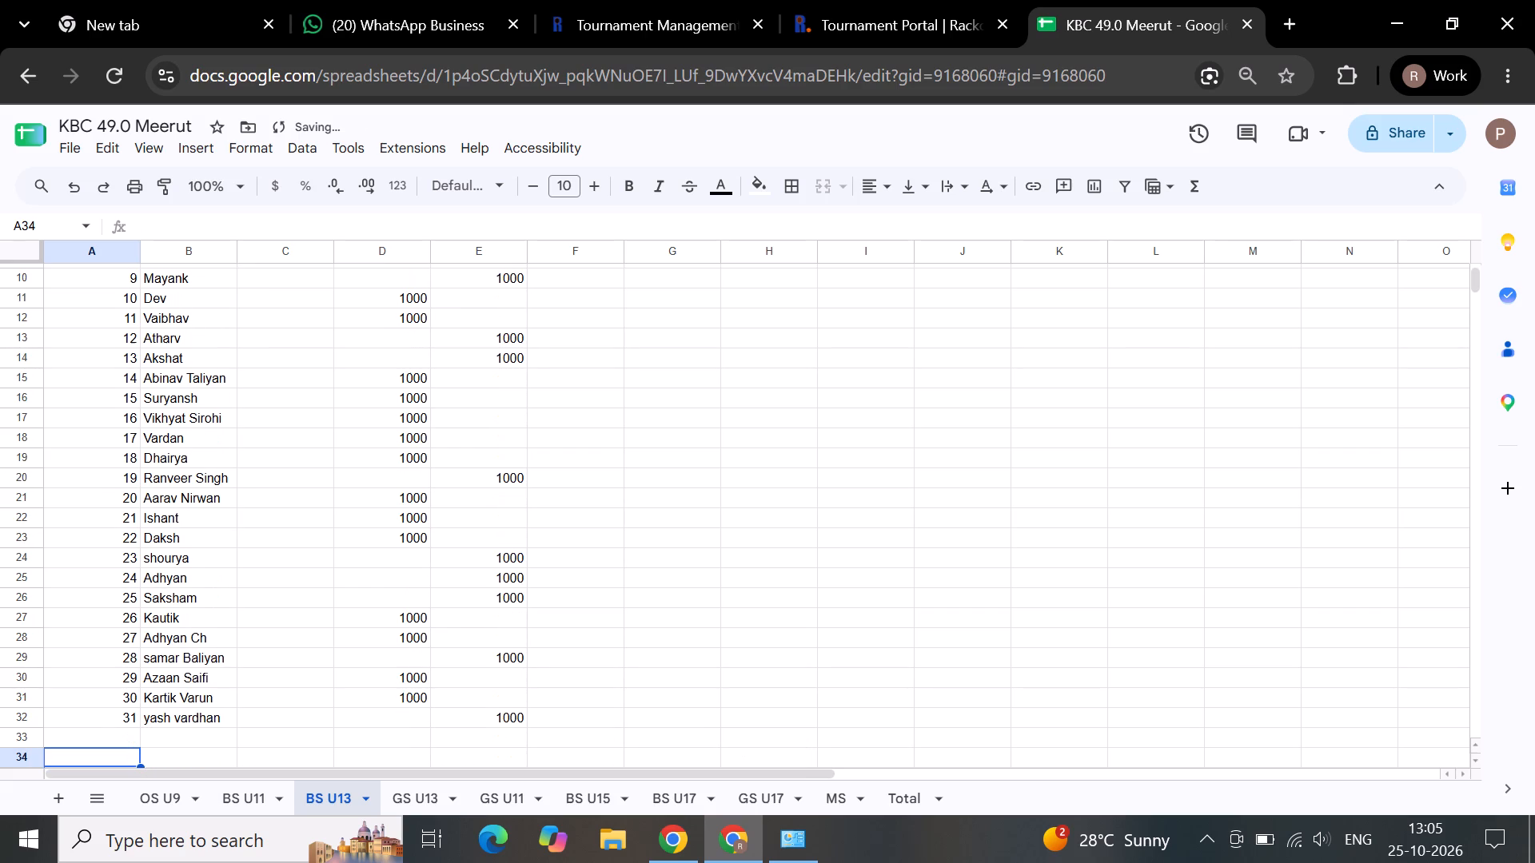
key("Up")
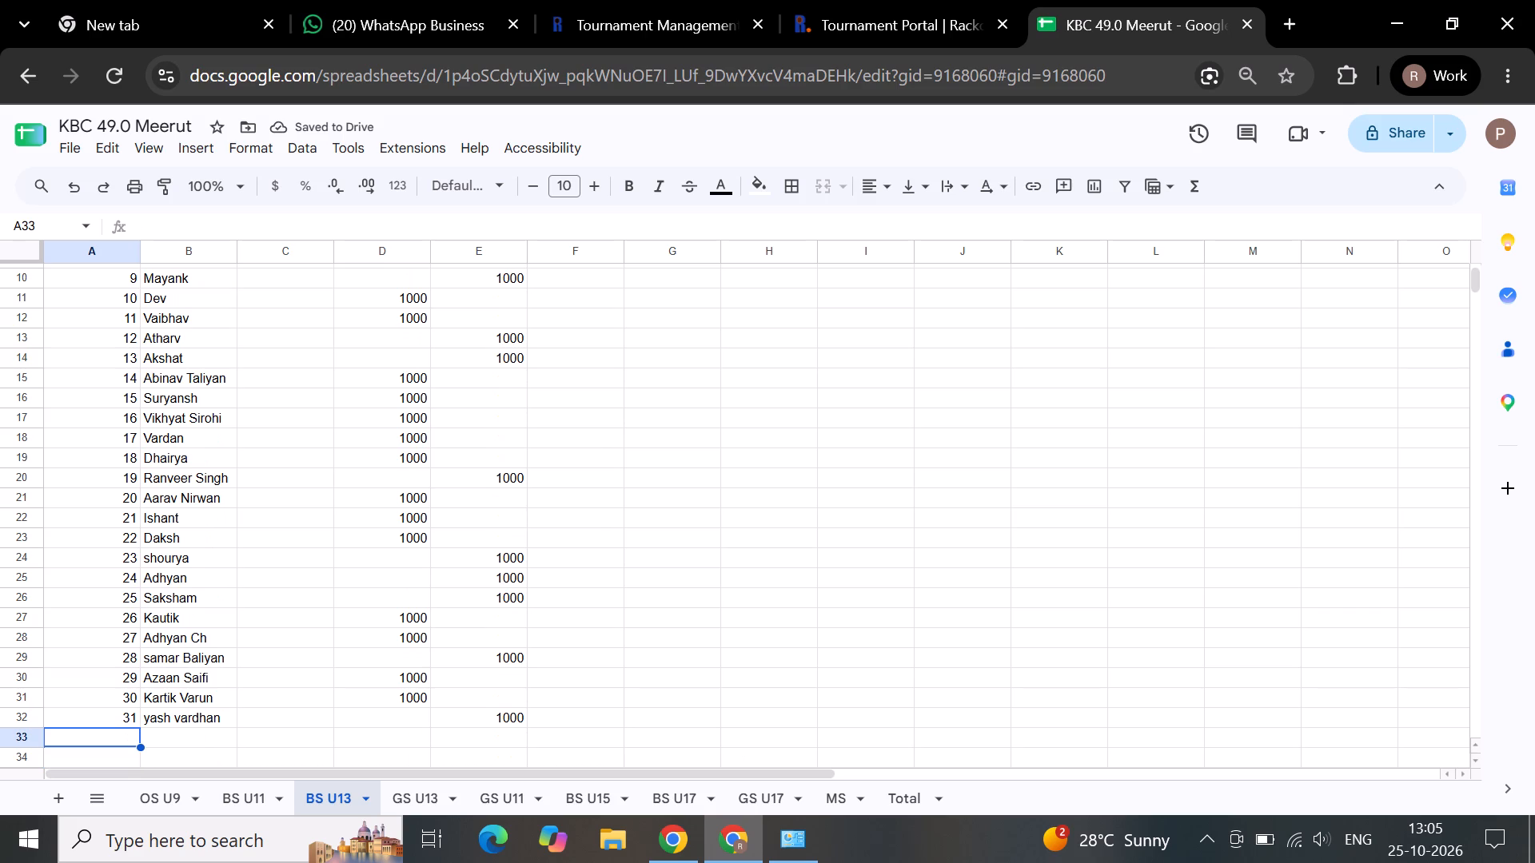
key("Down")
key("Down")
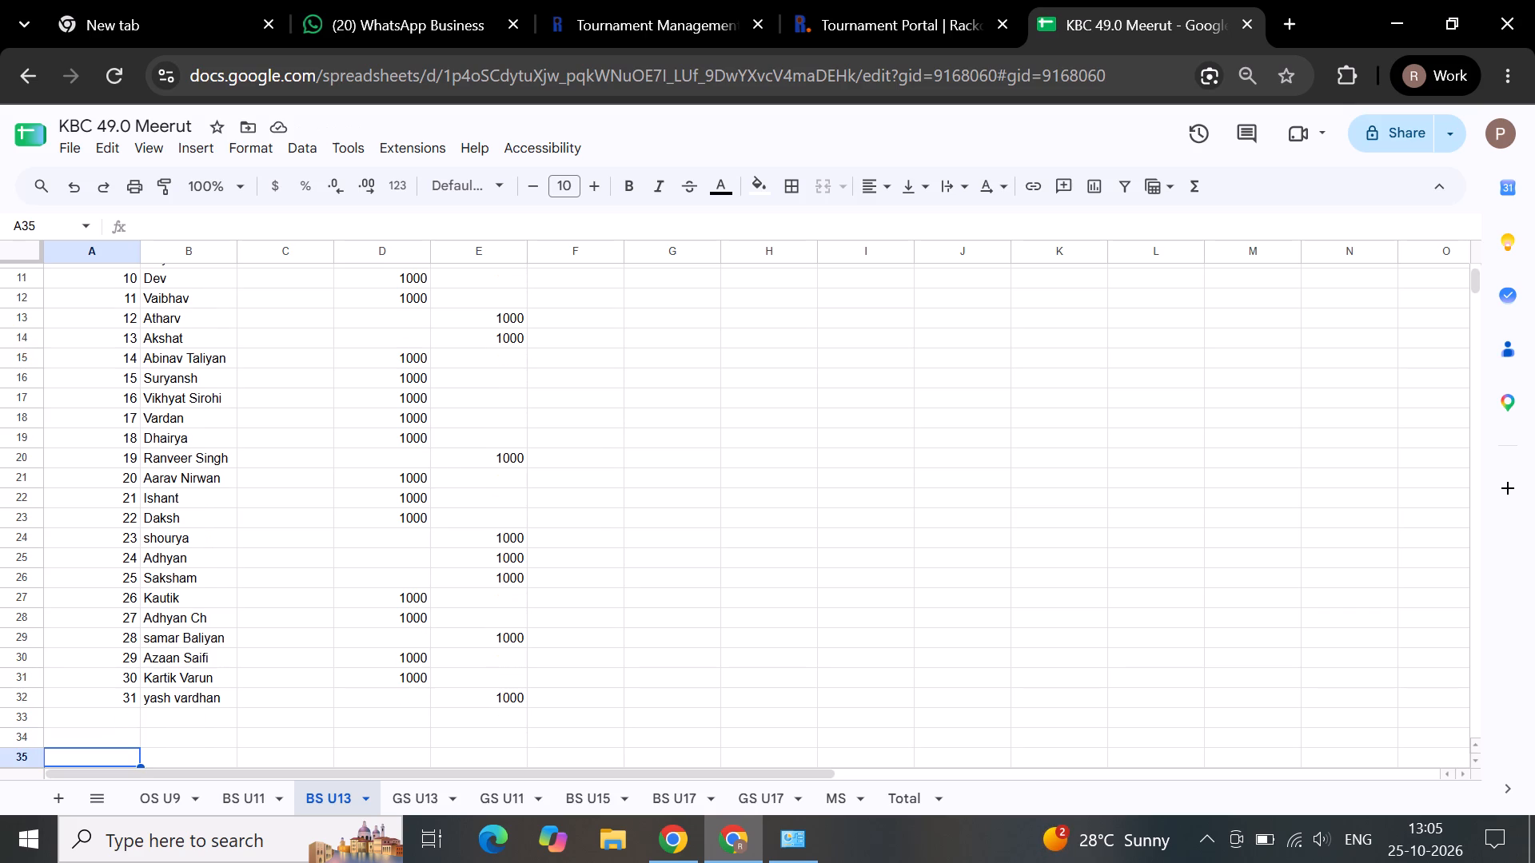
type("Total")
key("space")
Sum the cash amounts D2:D32 in D35 and fill the same formula across to E35 for the UPI amounts E2:E32.
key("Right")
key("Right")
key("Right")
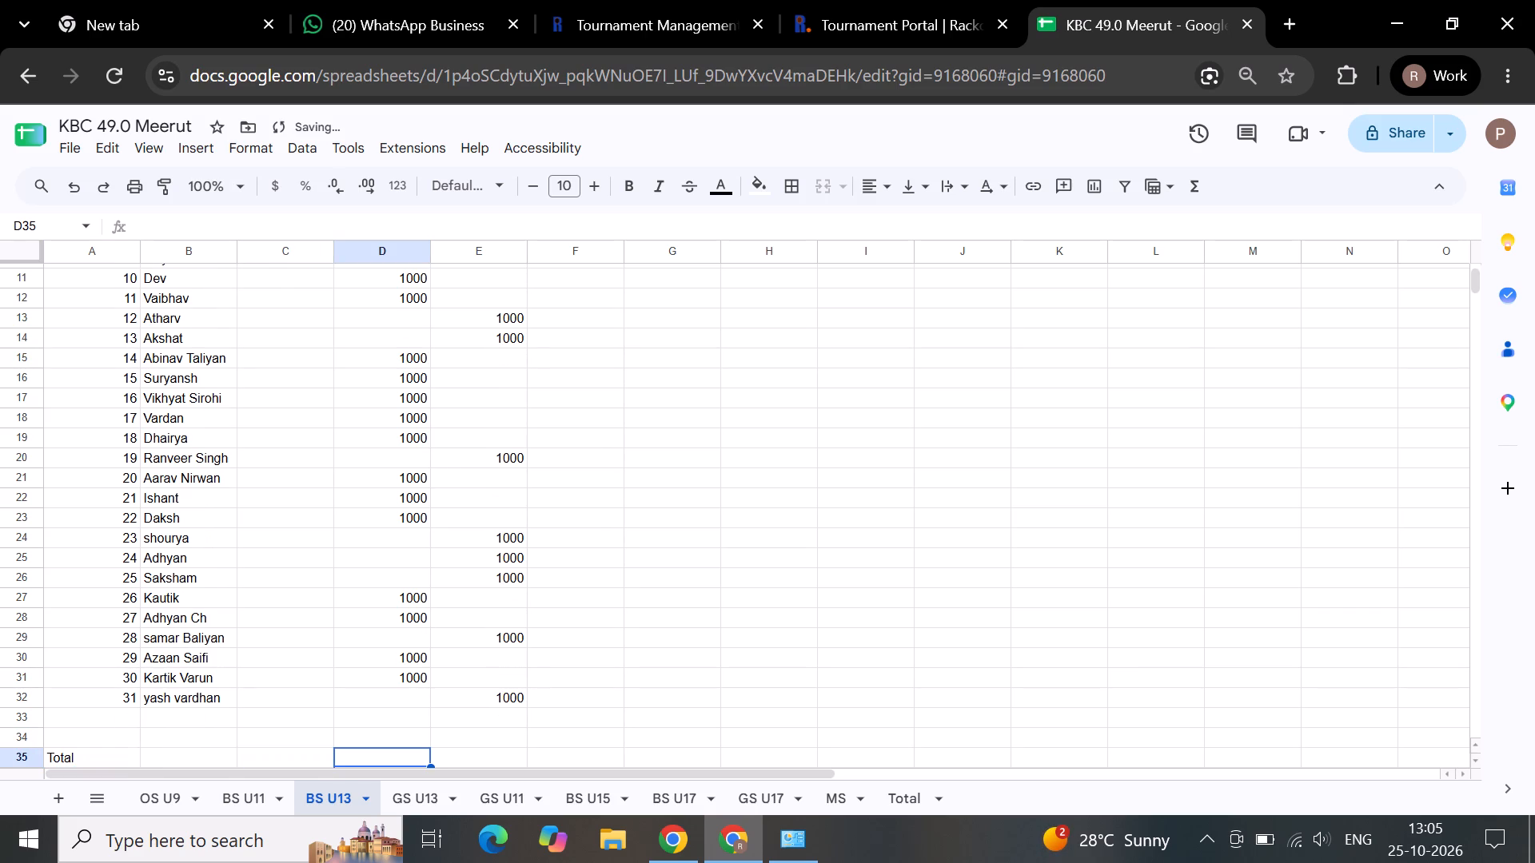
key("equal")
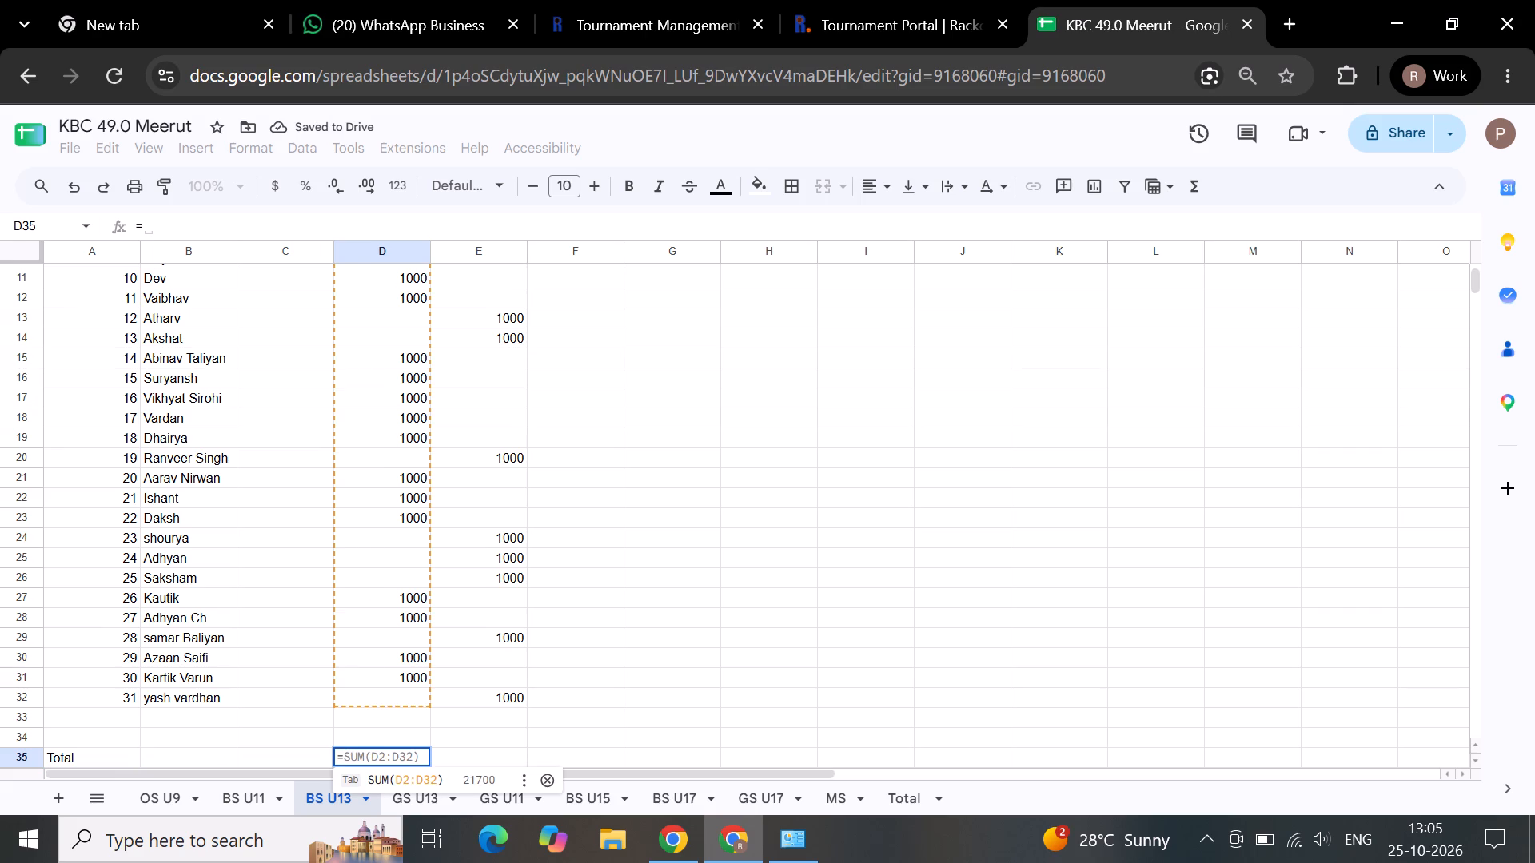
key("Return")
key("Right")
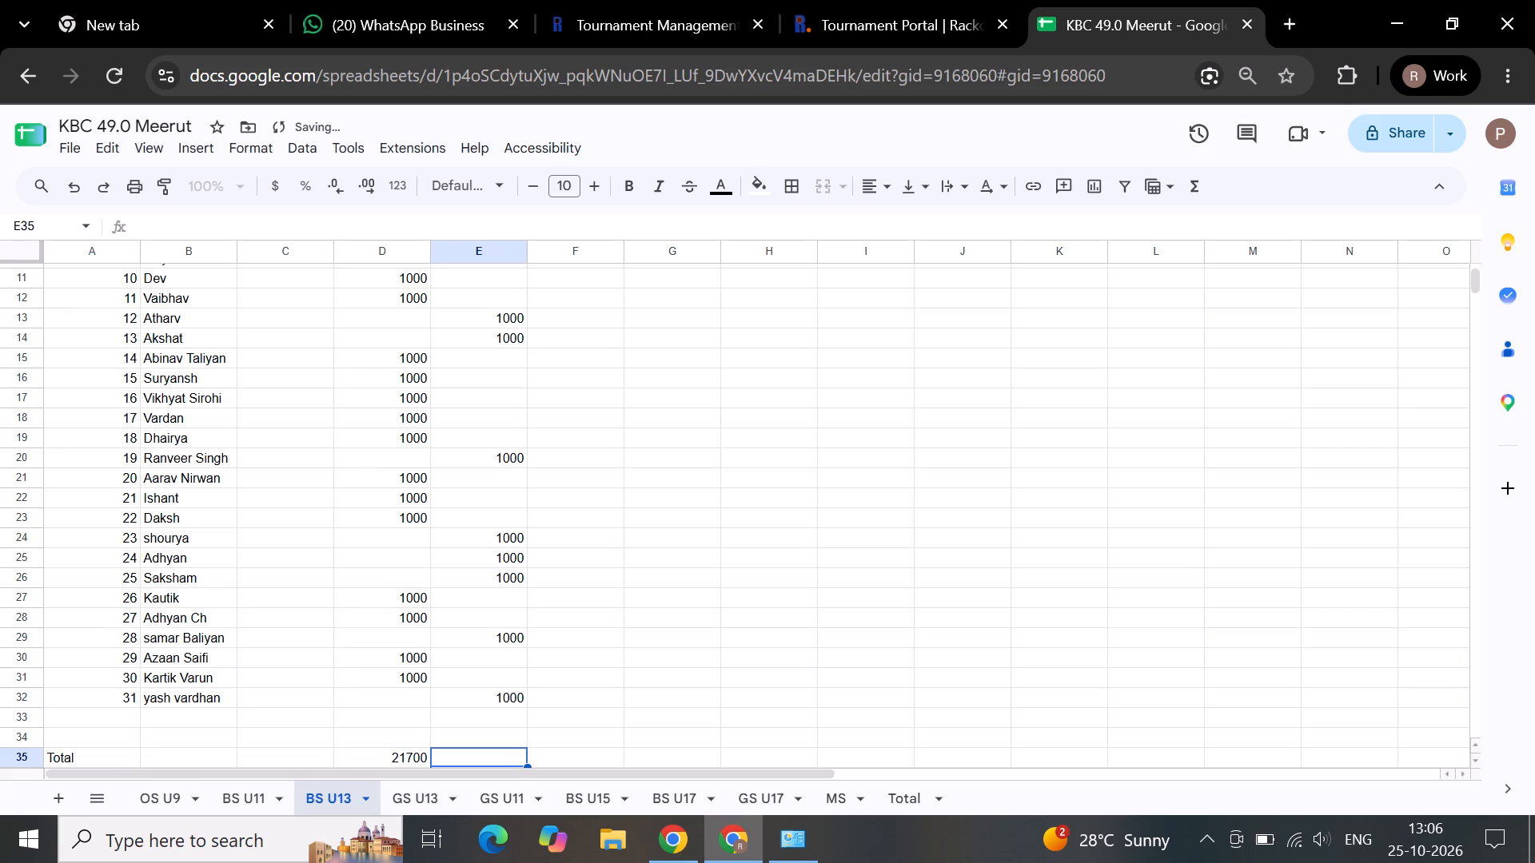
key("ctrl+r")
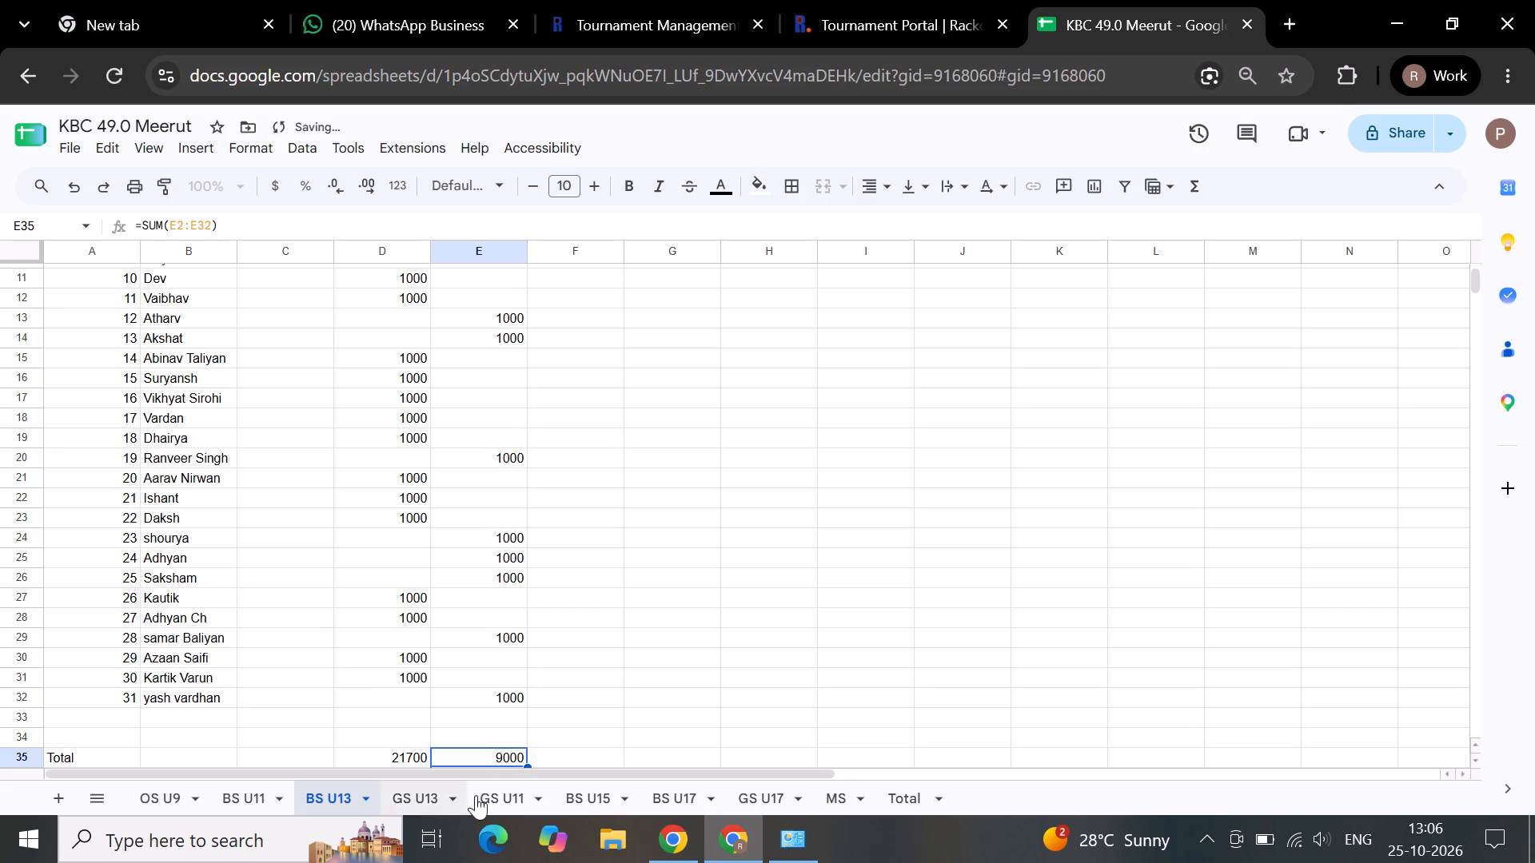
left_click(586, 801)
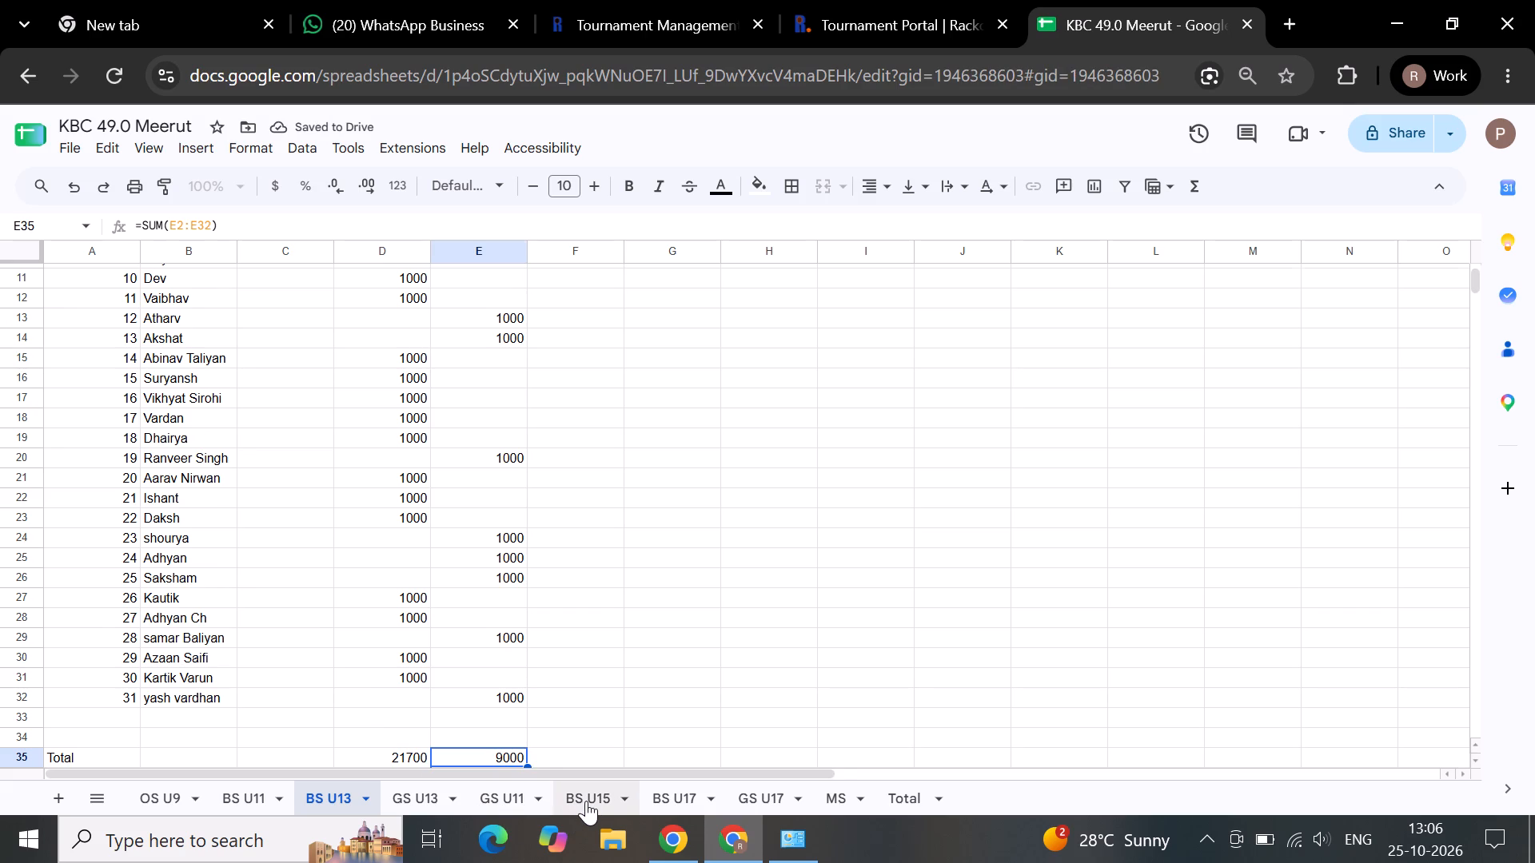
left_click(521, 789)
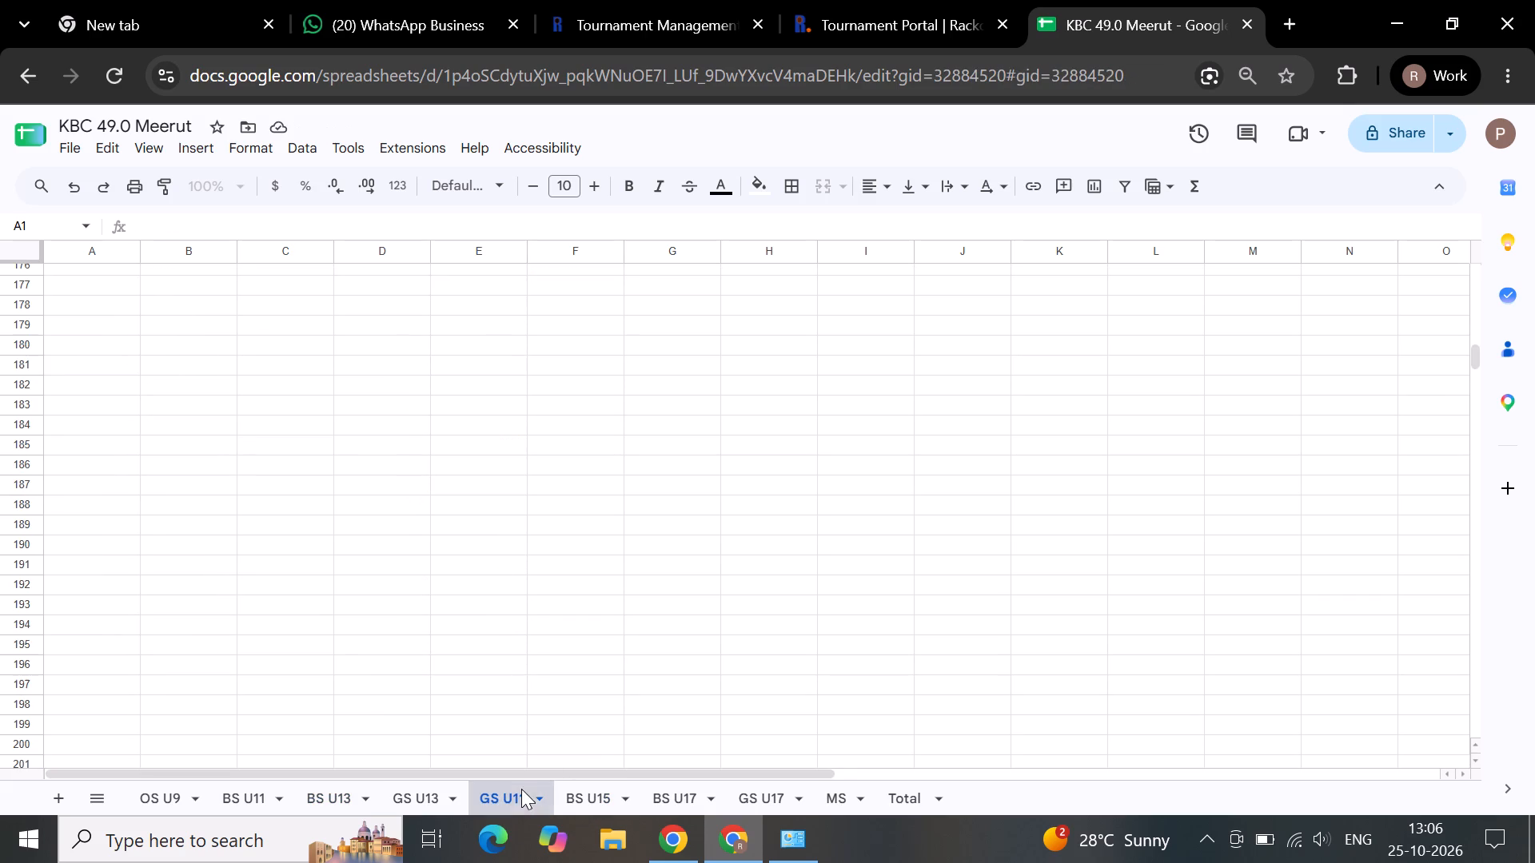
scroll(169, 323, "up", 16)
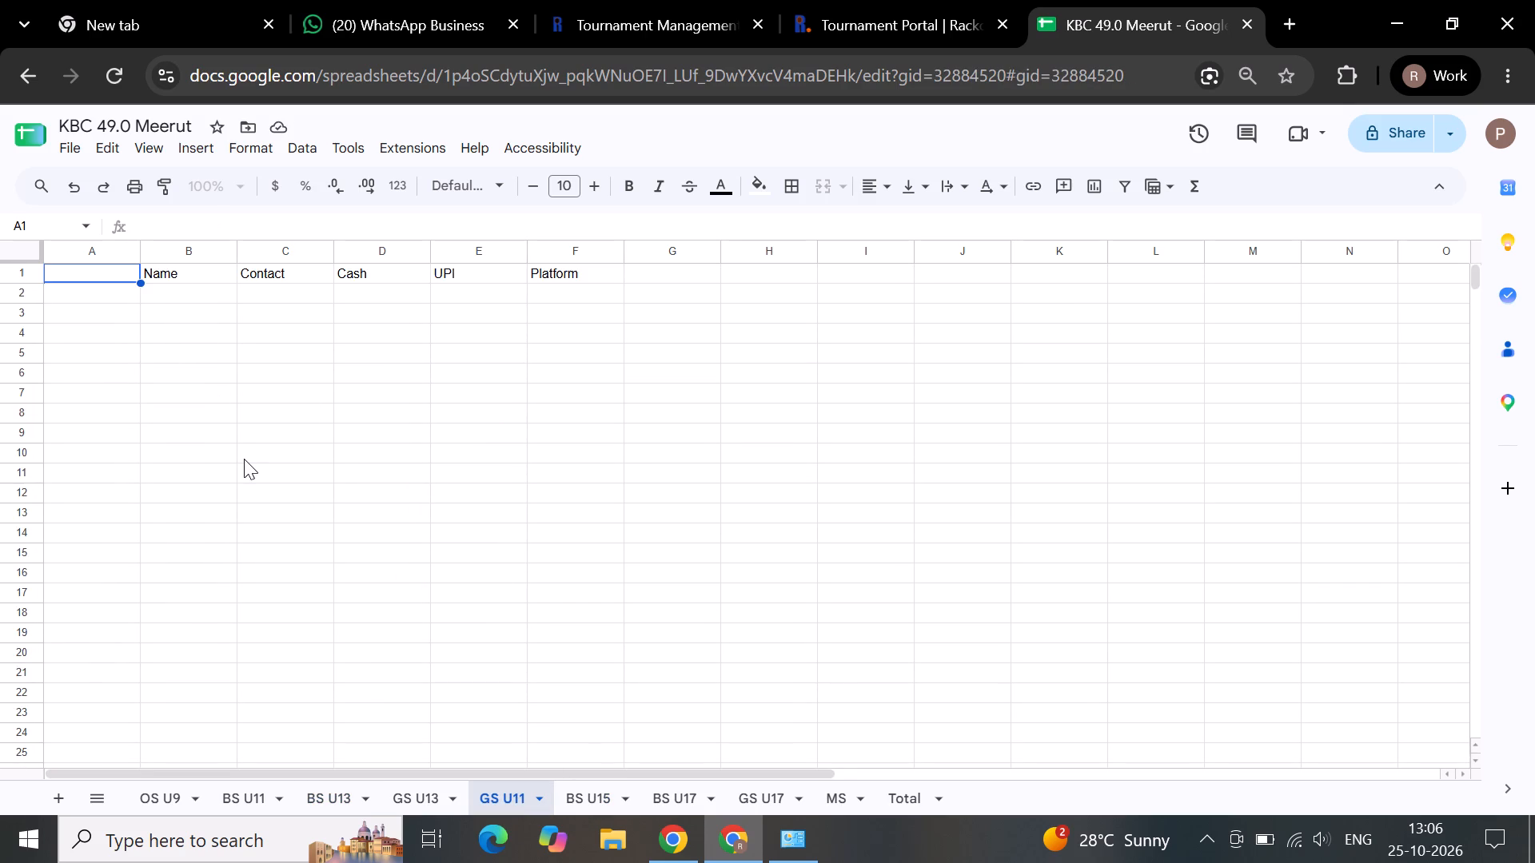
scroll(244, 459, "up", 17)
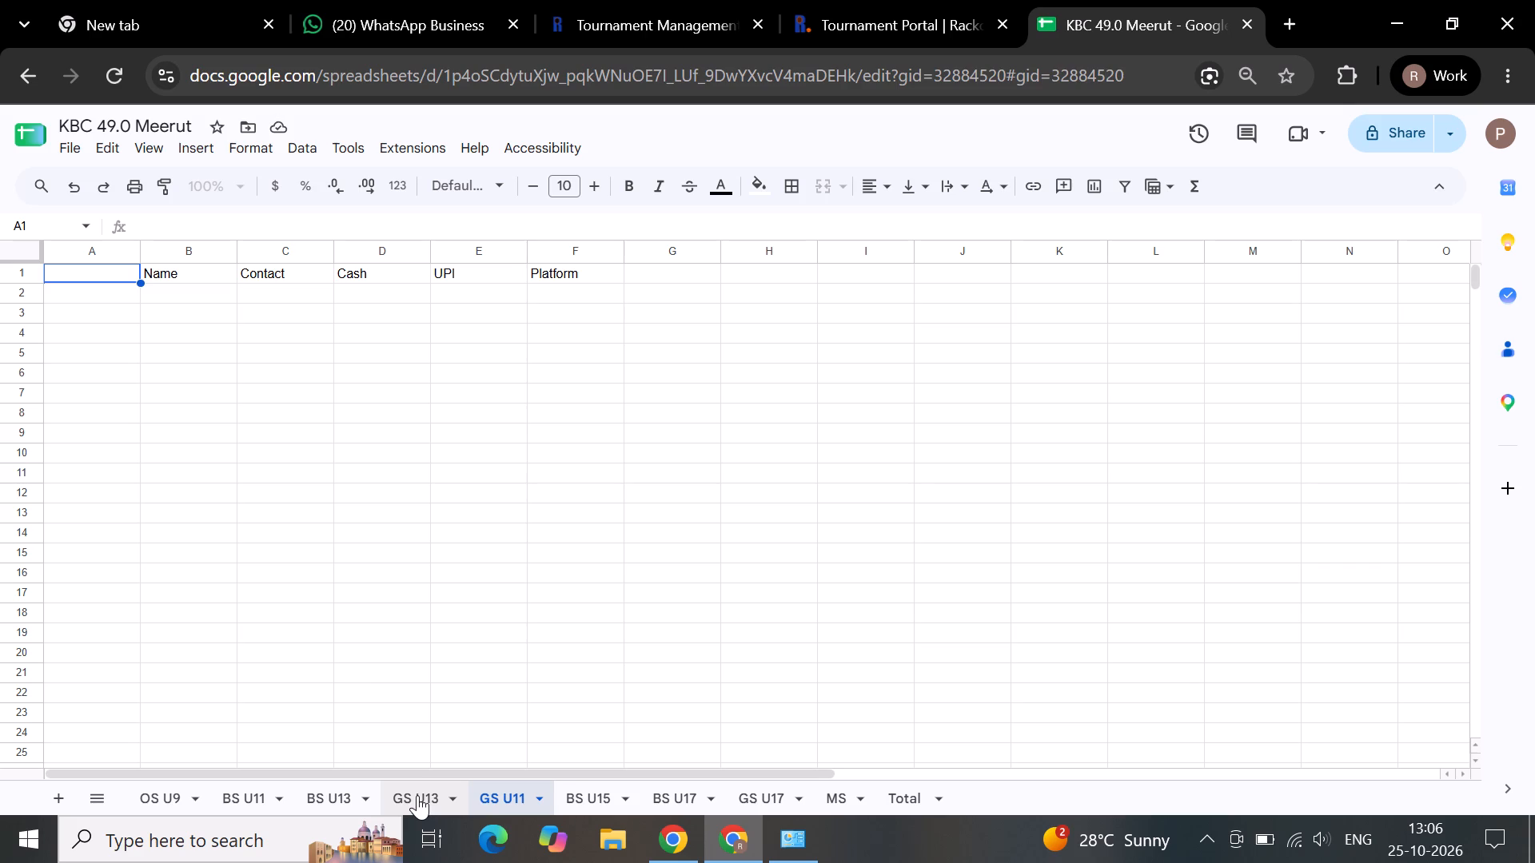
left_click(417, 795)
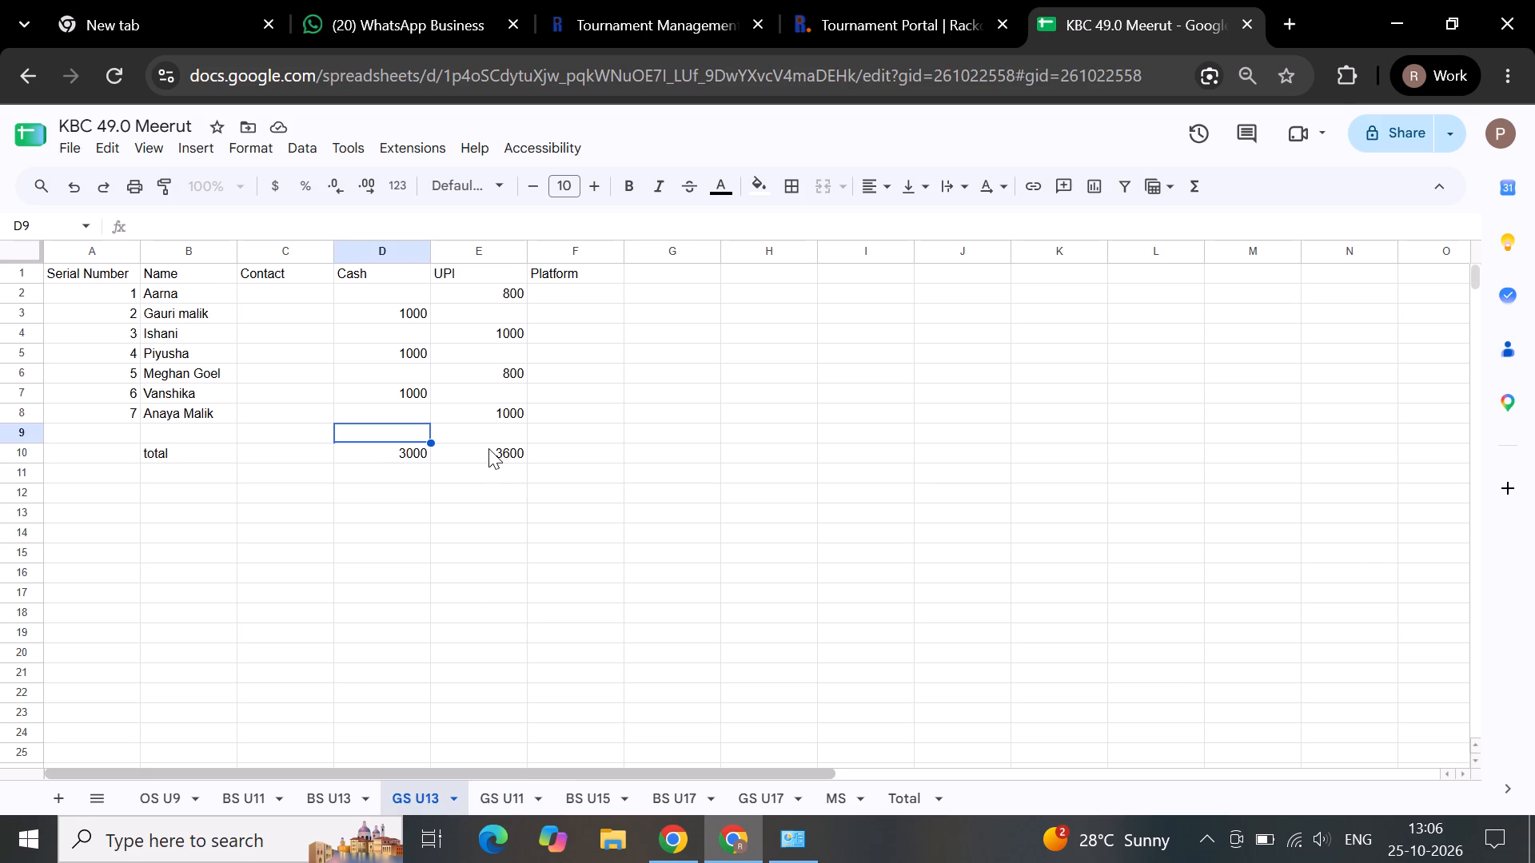
On the GS U11 sheet, enter the first player's full name in B2 with a UPI amount of 1000 in E2.
left_click(505, 788)
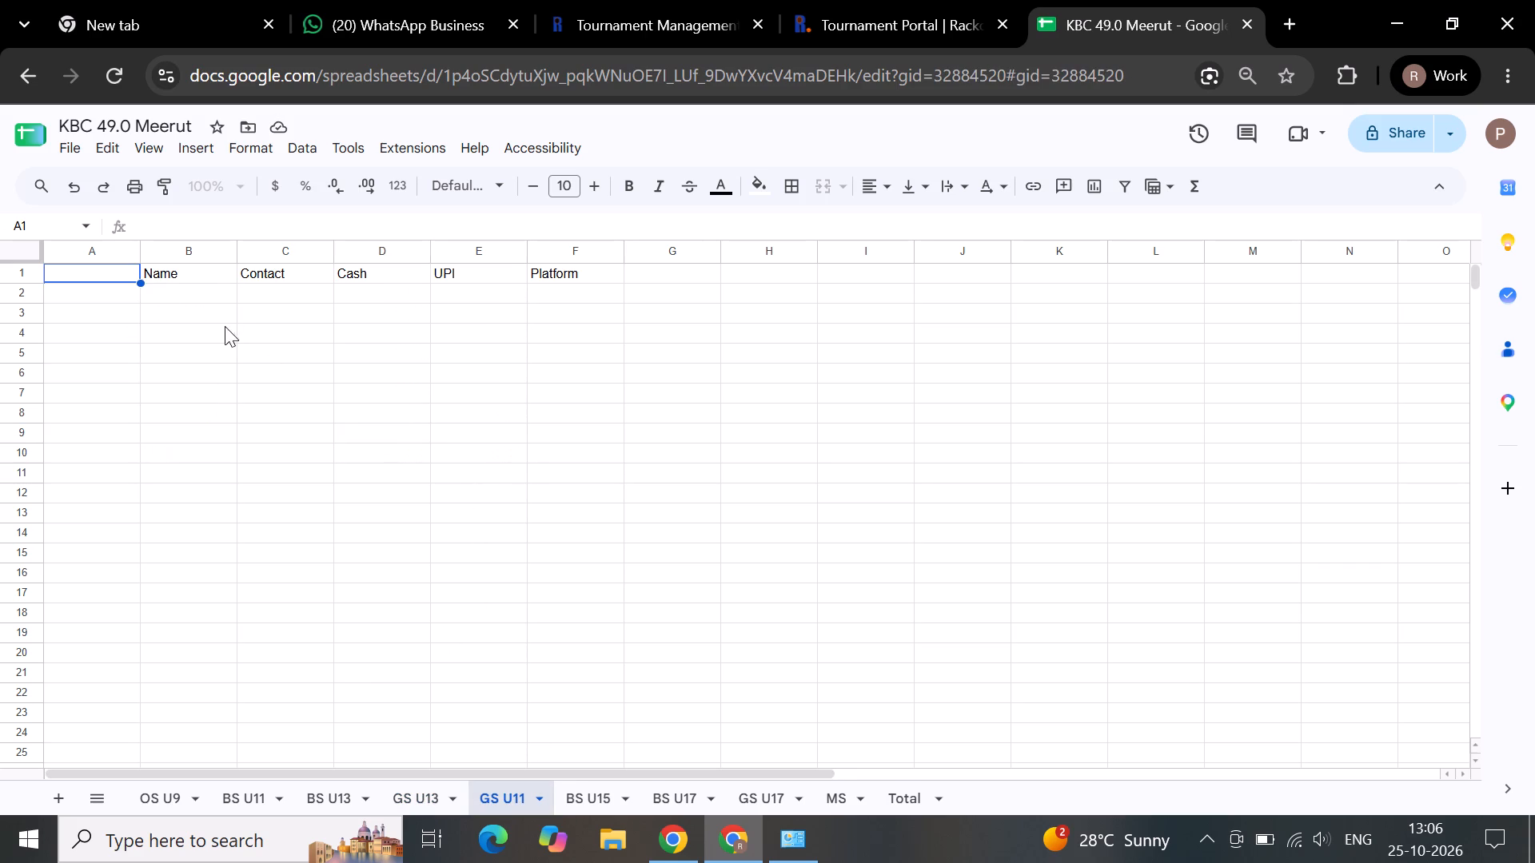
left_click(189, 301)
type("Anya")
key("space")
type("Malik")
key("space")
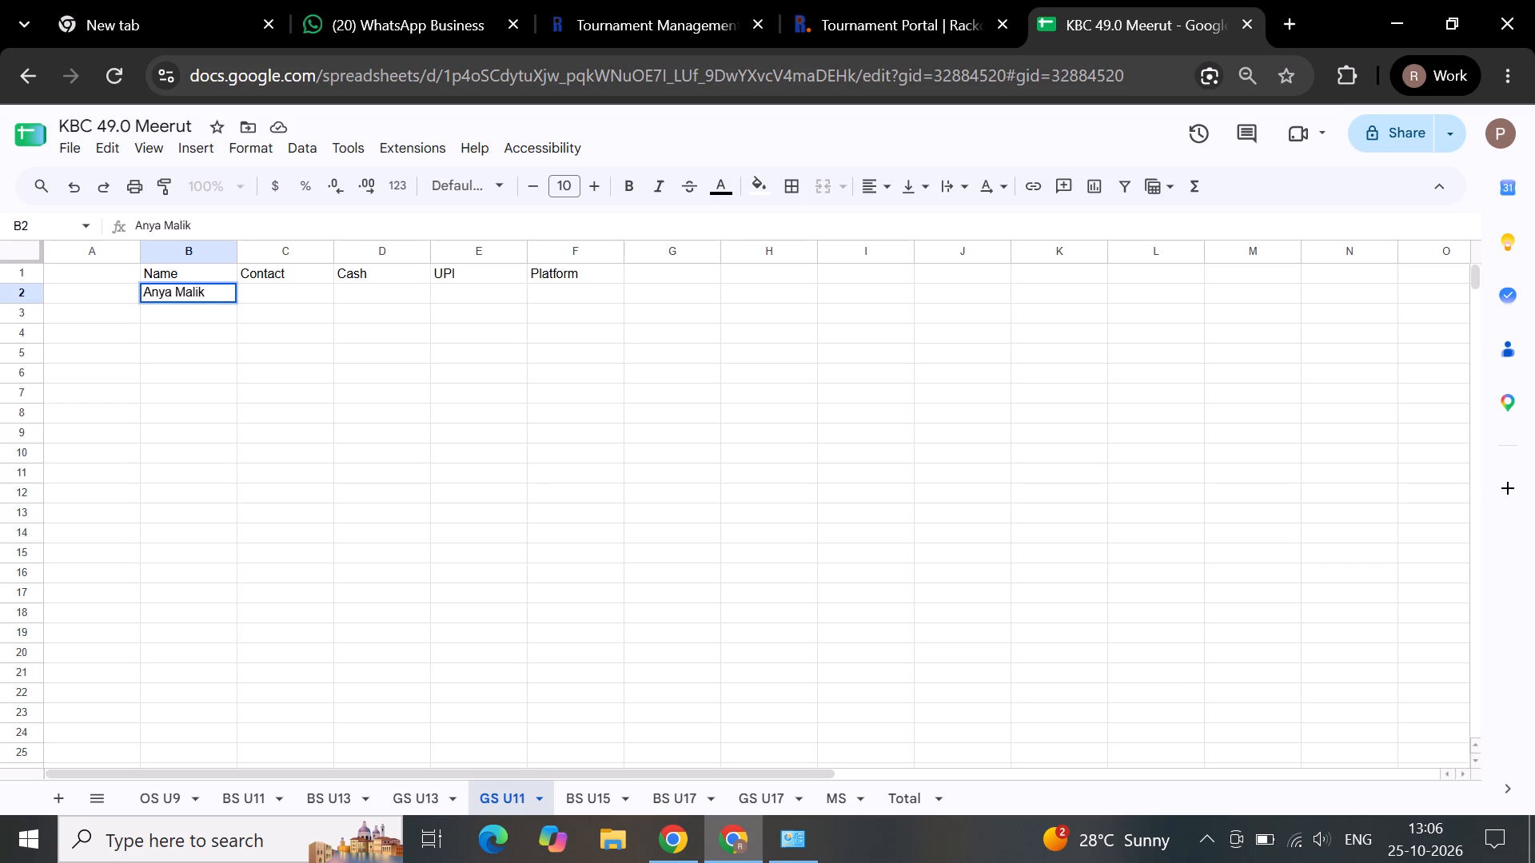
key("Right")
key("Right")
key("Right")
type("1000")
Add the note refund for this player in G2 and return to the name column in row 3.
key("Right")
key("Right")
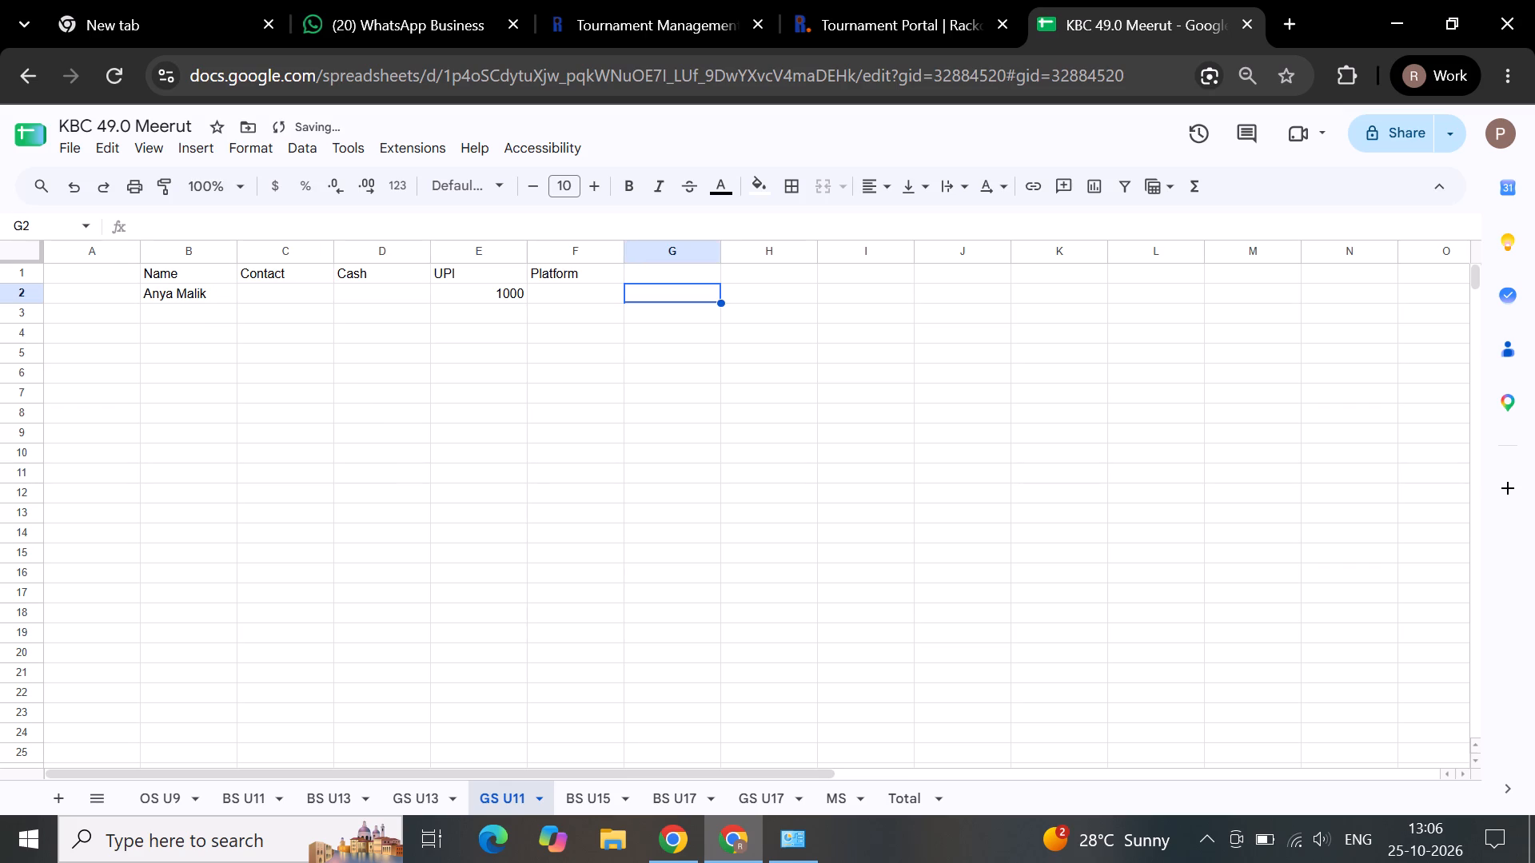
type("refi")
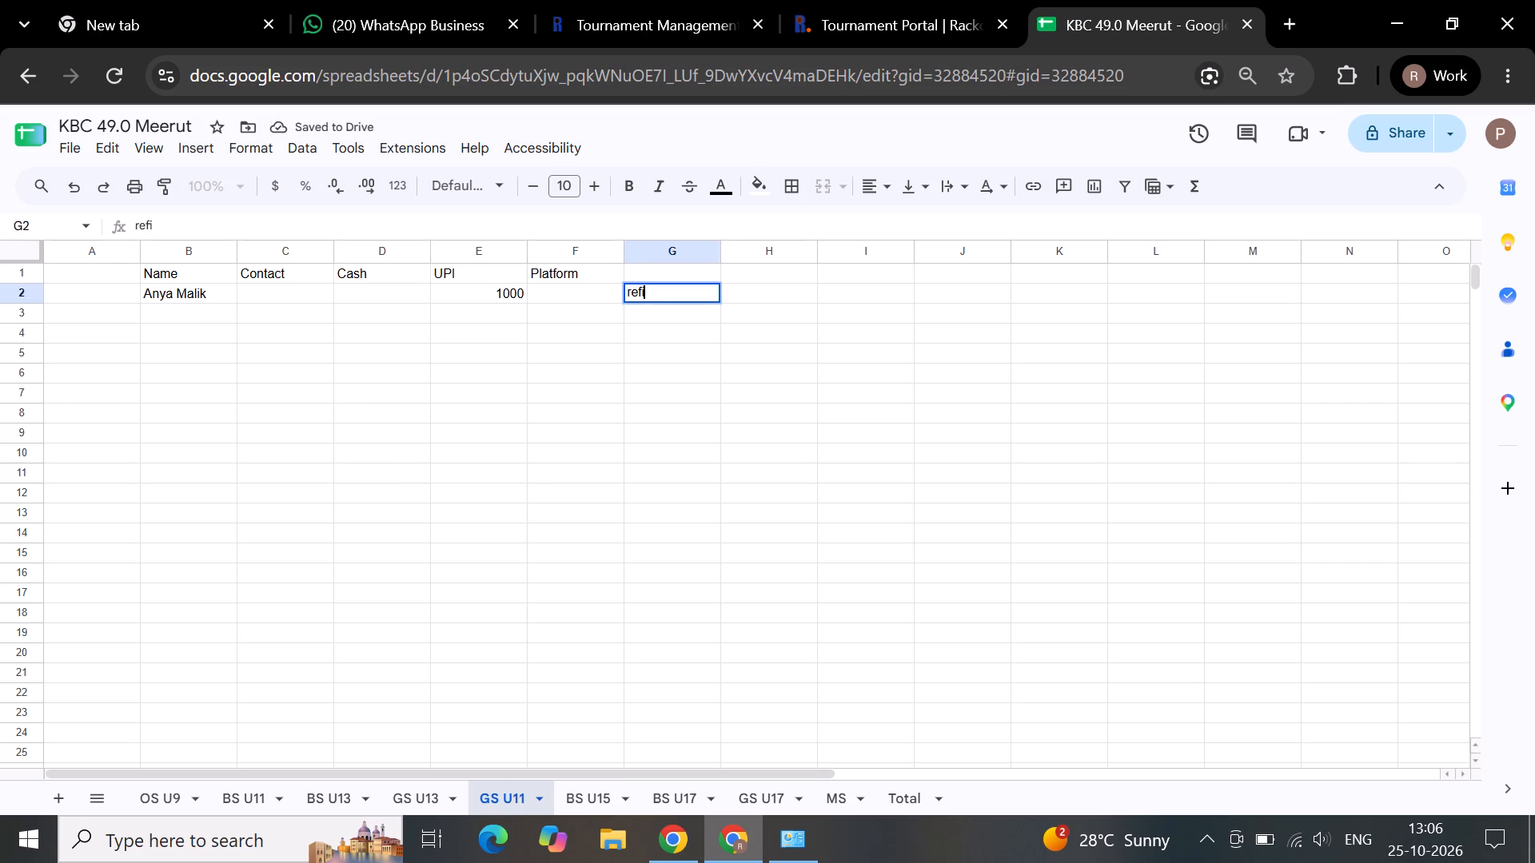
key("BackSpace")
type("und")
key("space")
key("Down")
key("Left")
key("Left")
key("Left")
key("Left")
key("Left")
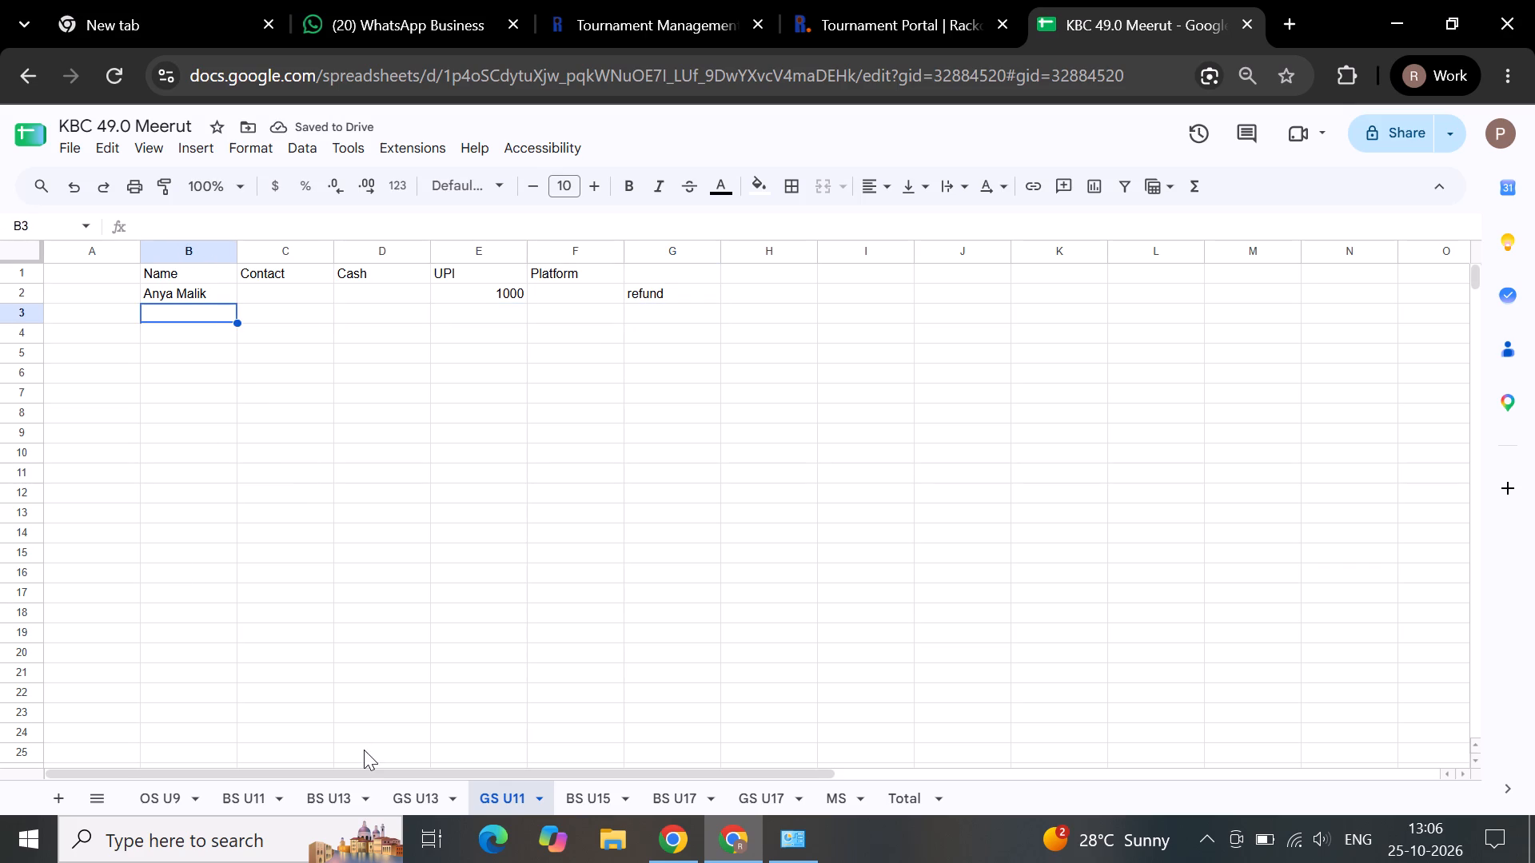
On the Total sheet, enter the labels Cash in I4 and Upi in I5.
left_click(917, 790)
left_click(859, 343)
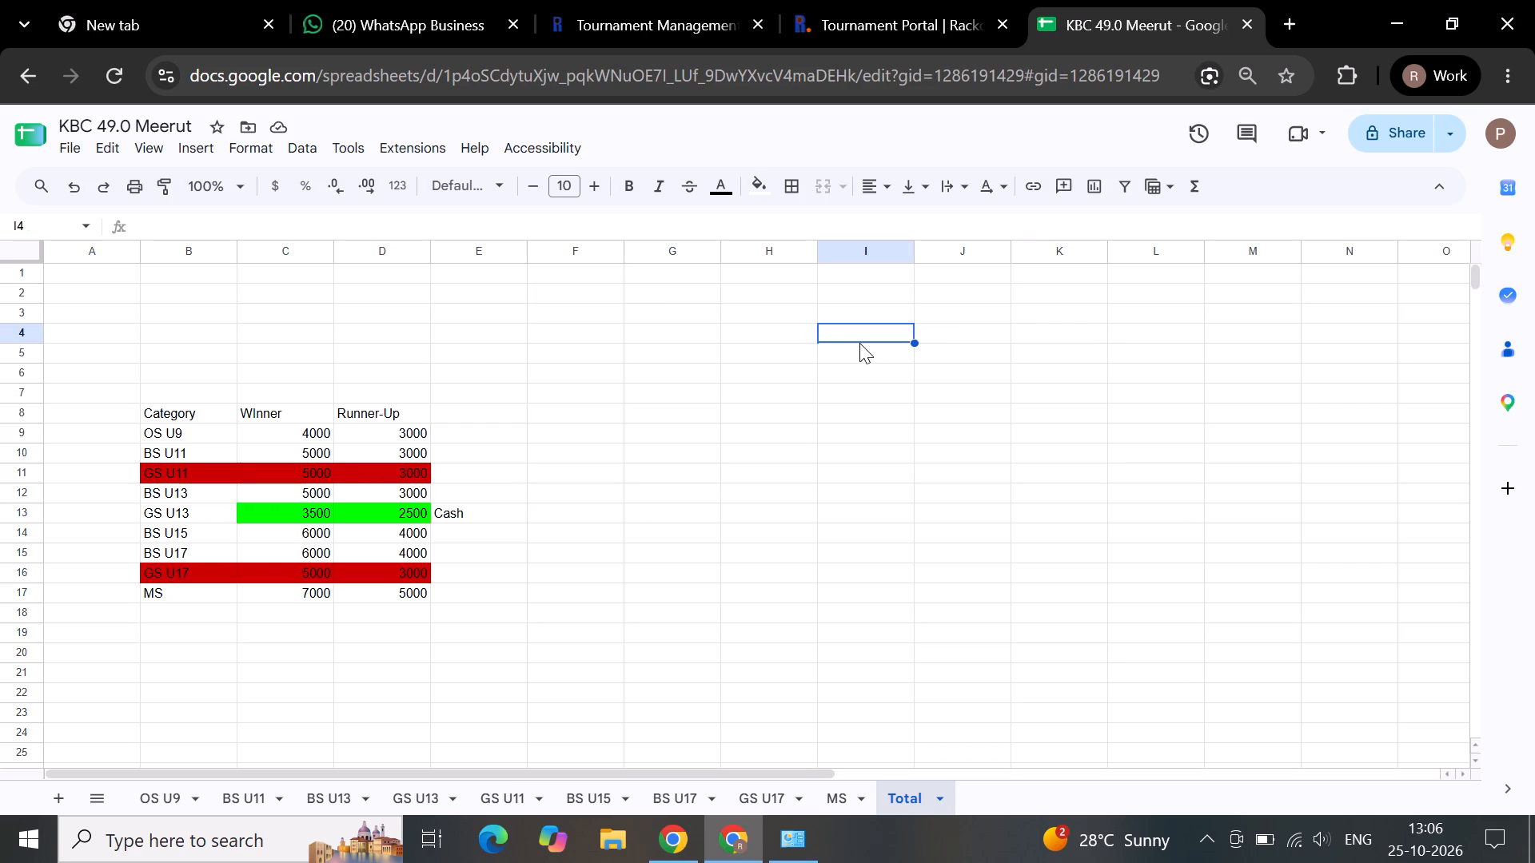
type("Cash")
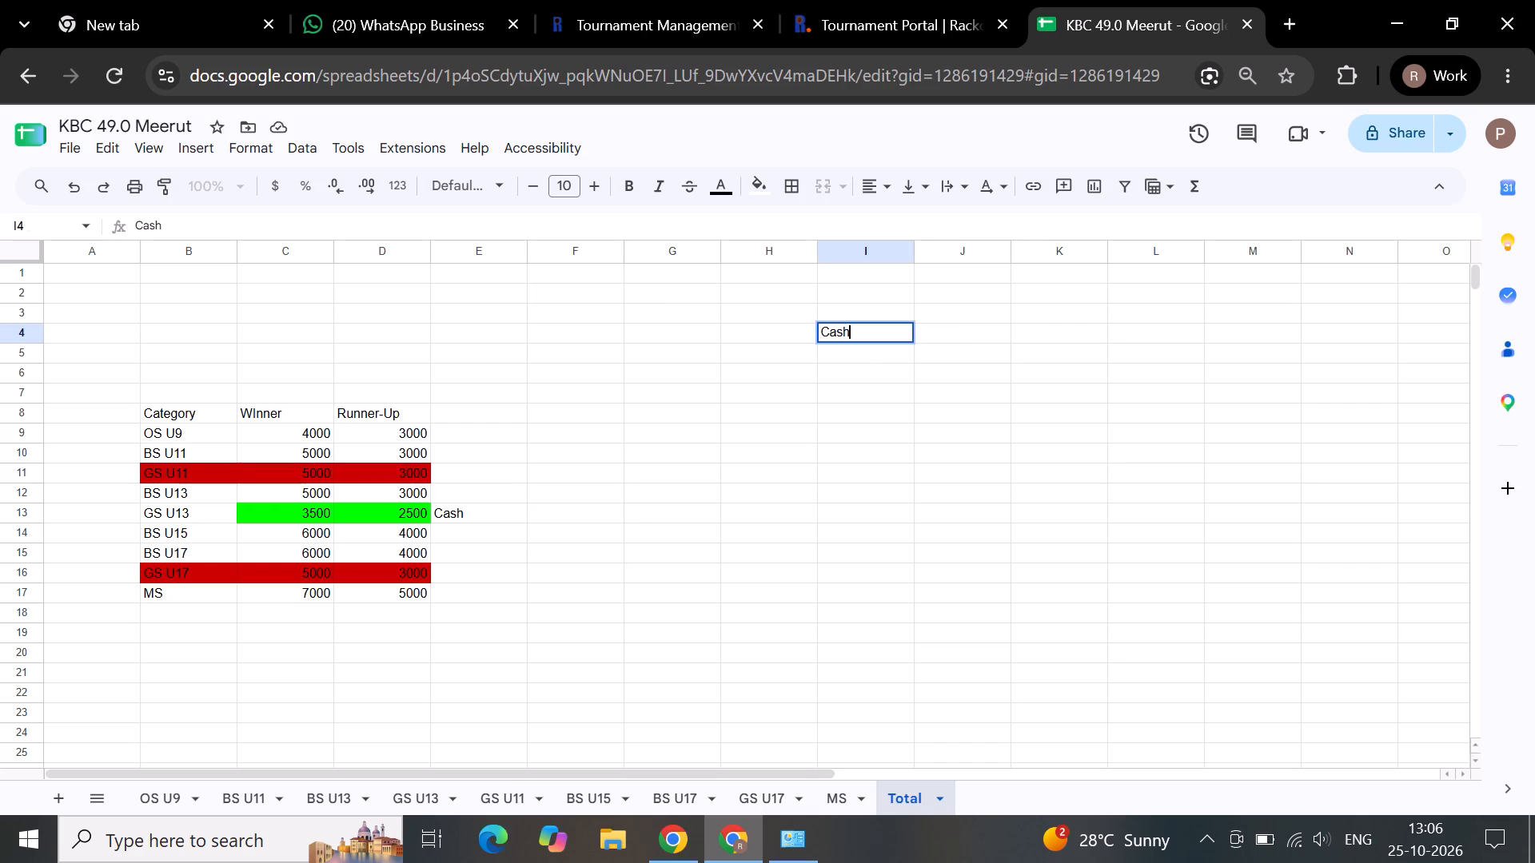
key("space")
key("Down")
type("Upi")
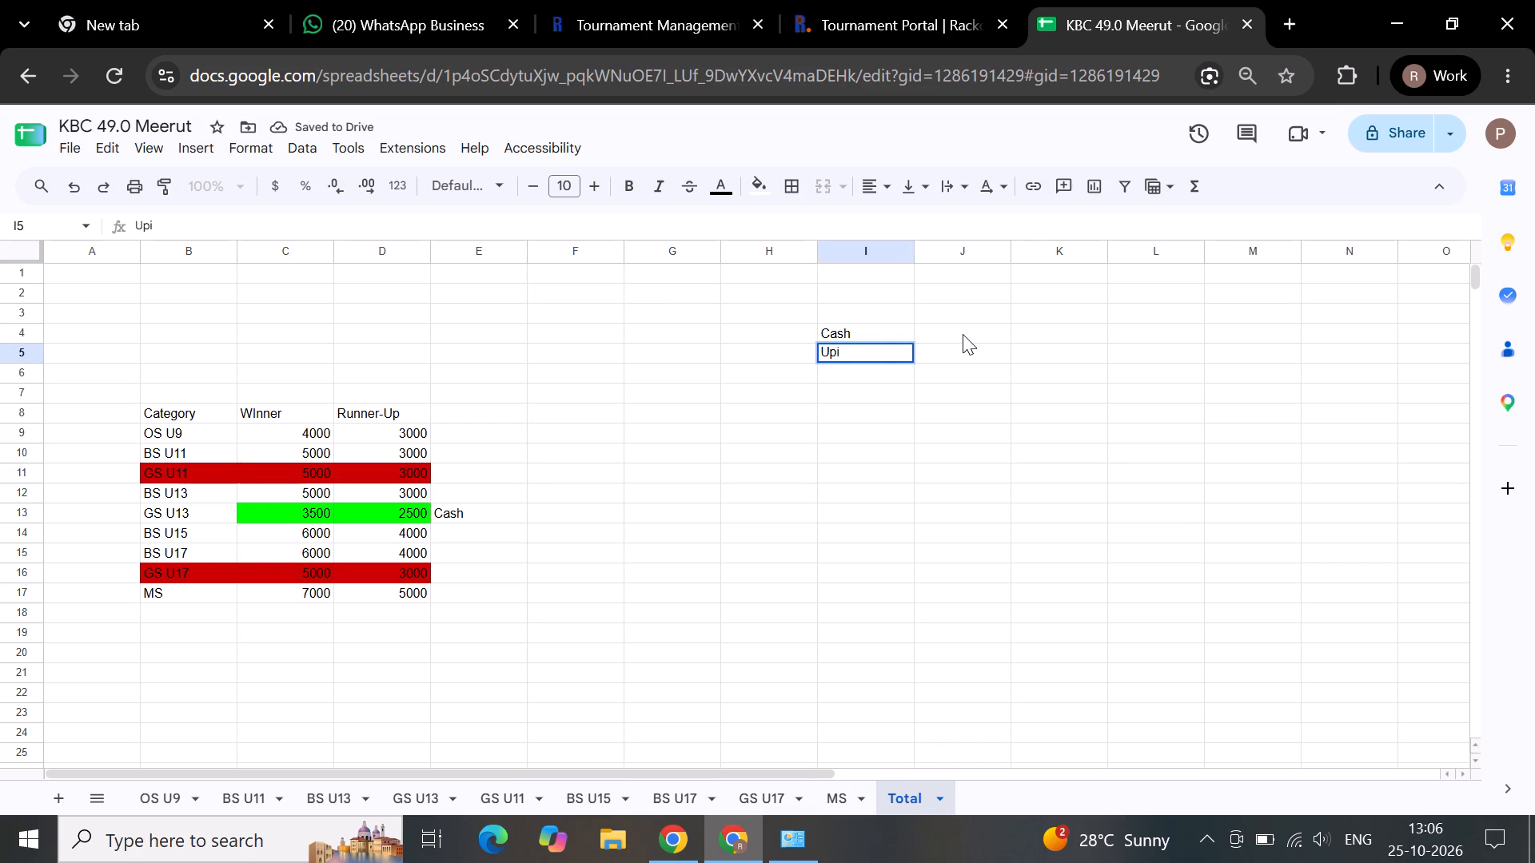
In J4 of the Total sheet, add the cash totals: OS U9 D16, BS U11 D29, BS U13 D35 and GS U13 D10.
left_click(963, 334)
key("equal")
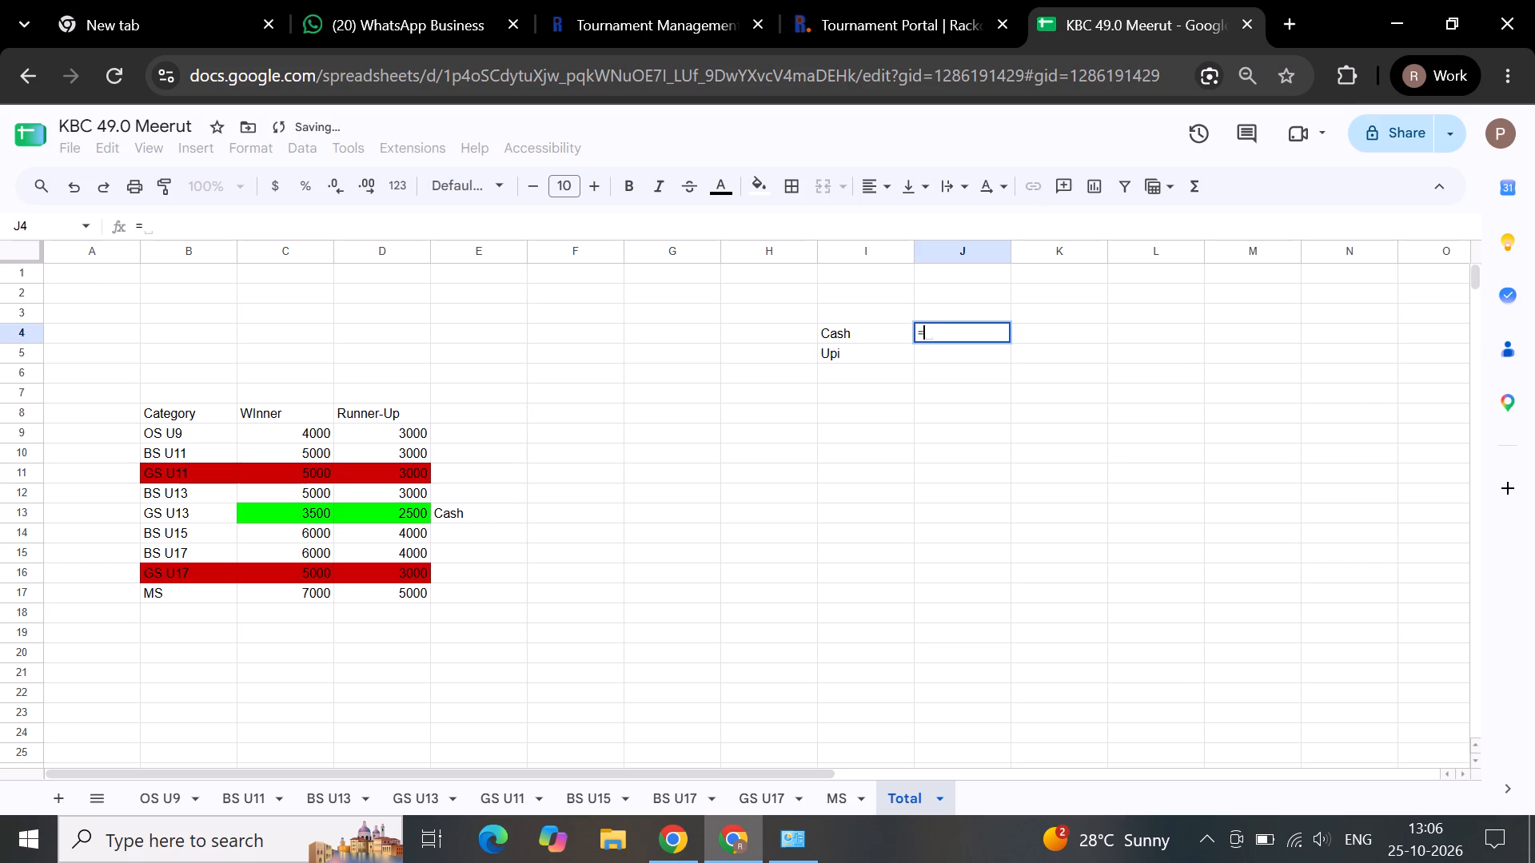
left_click(153, 800)
left_click(390, 567)
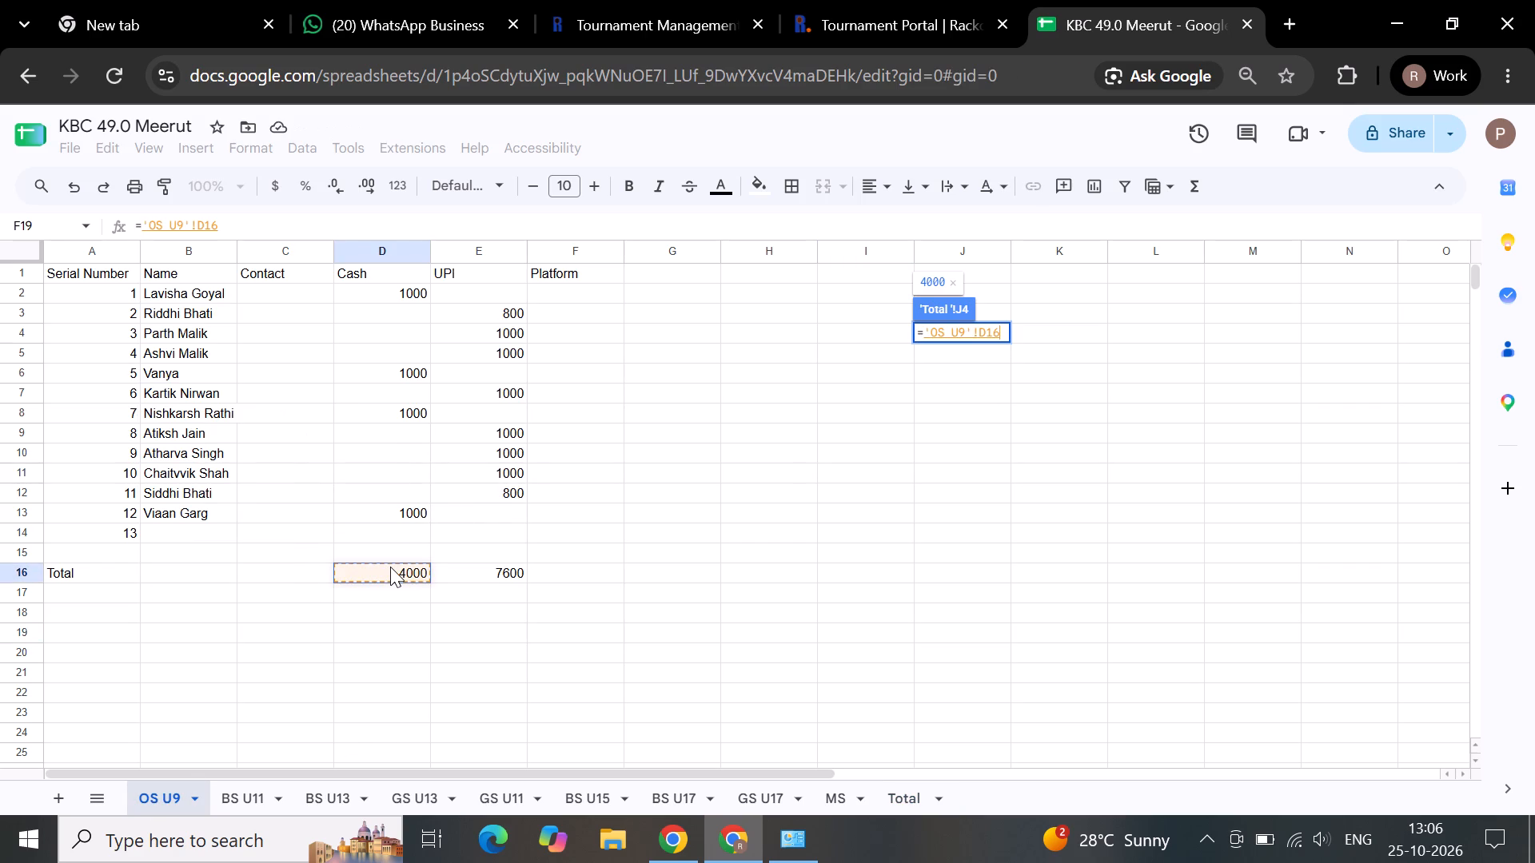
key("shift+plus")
left_click(249, 796)
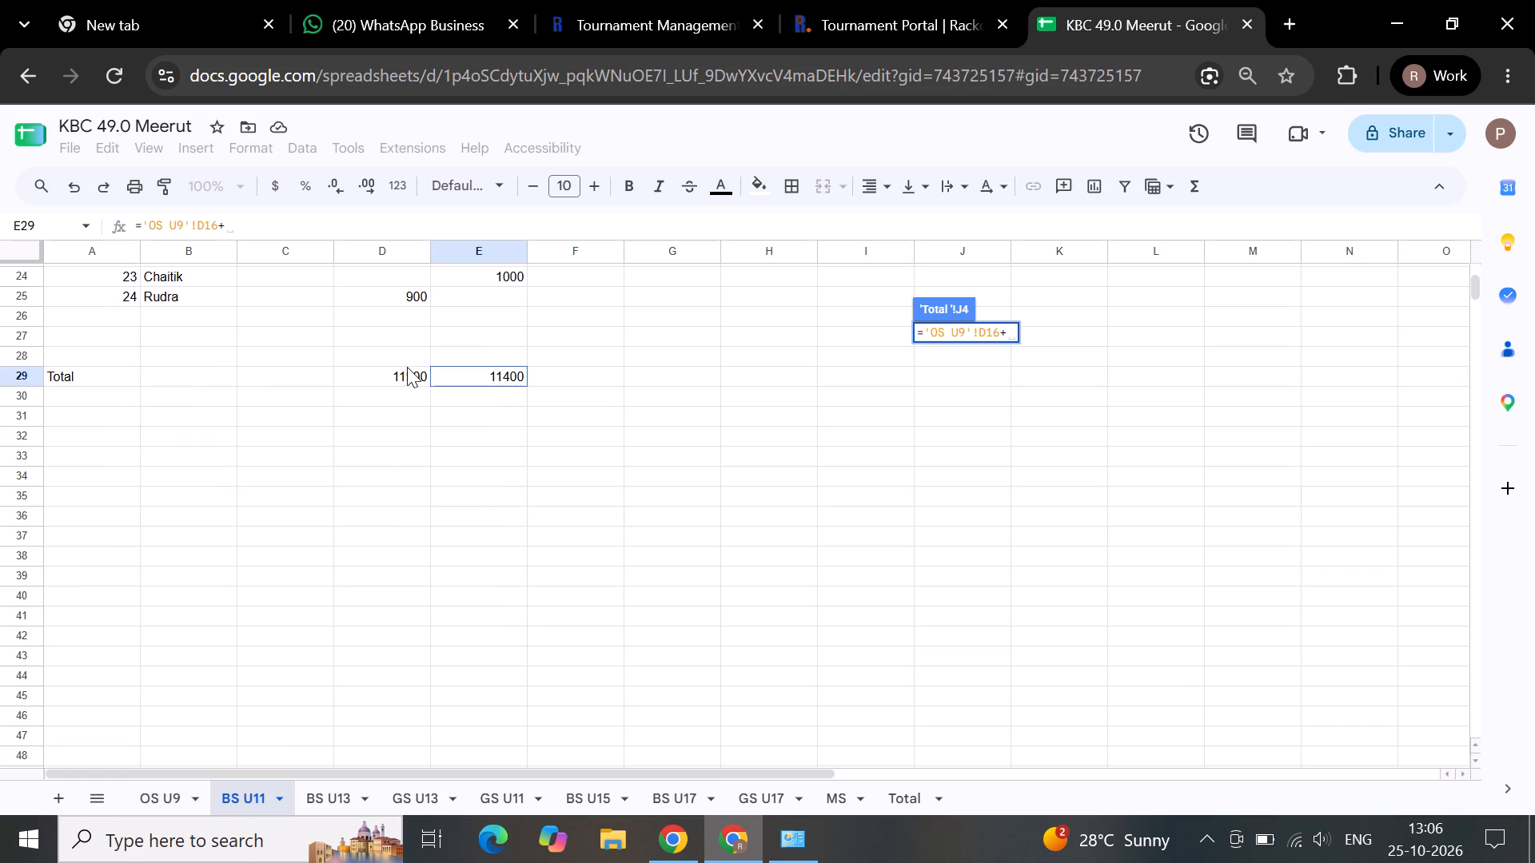
left_click(401, 377)
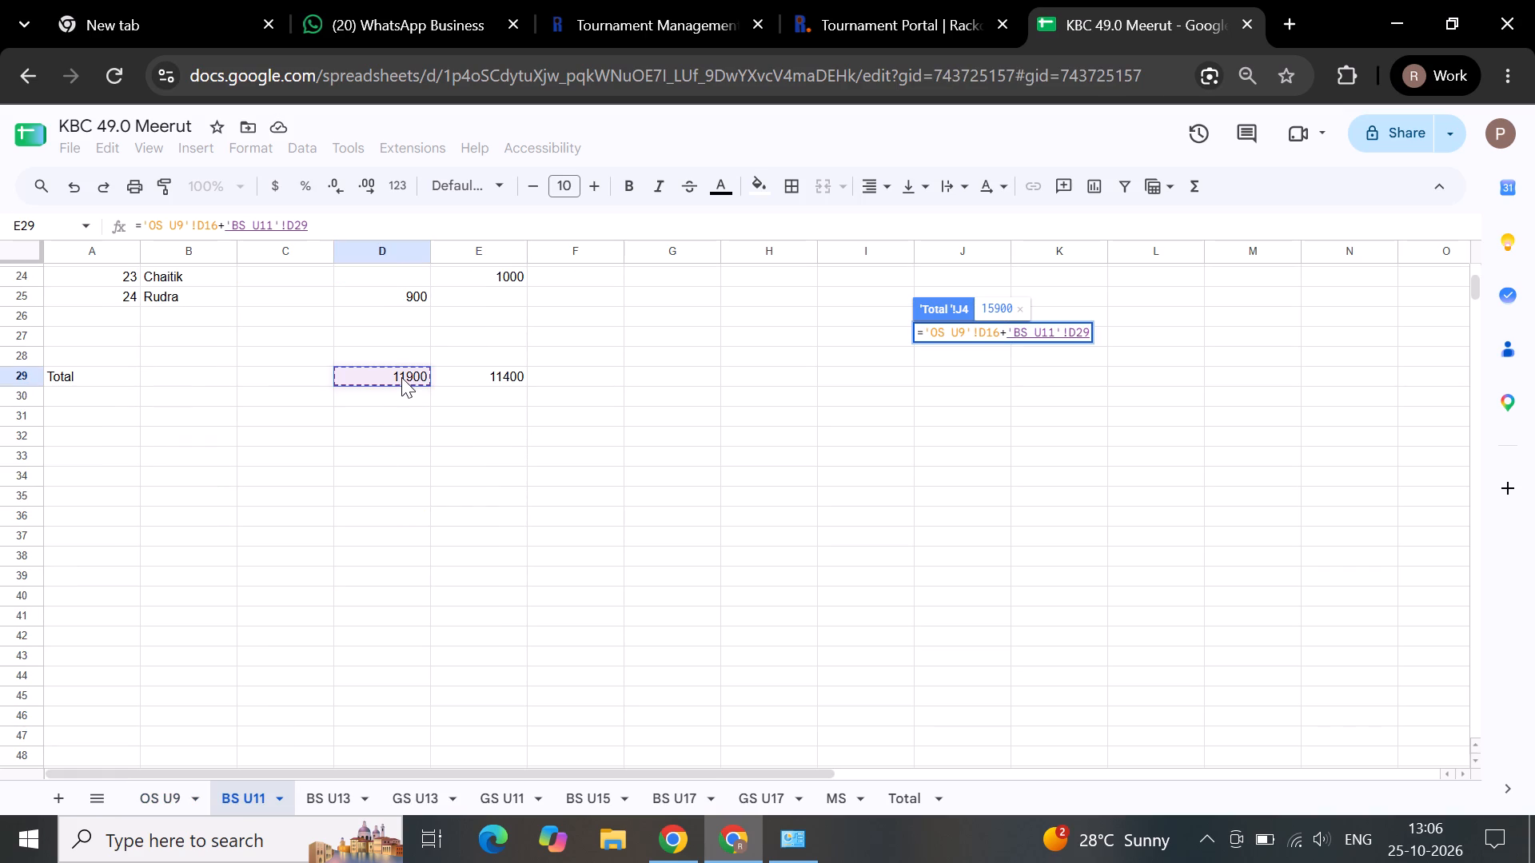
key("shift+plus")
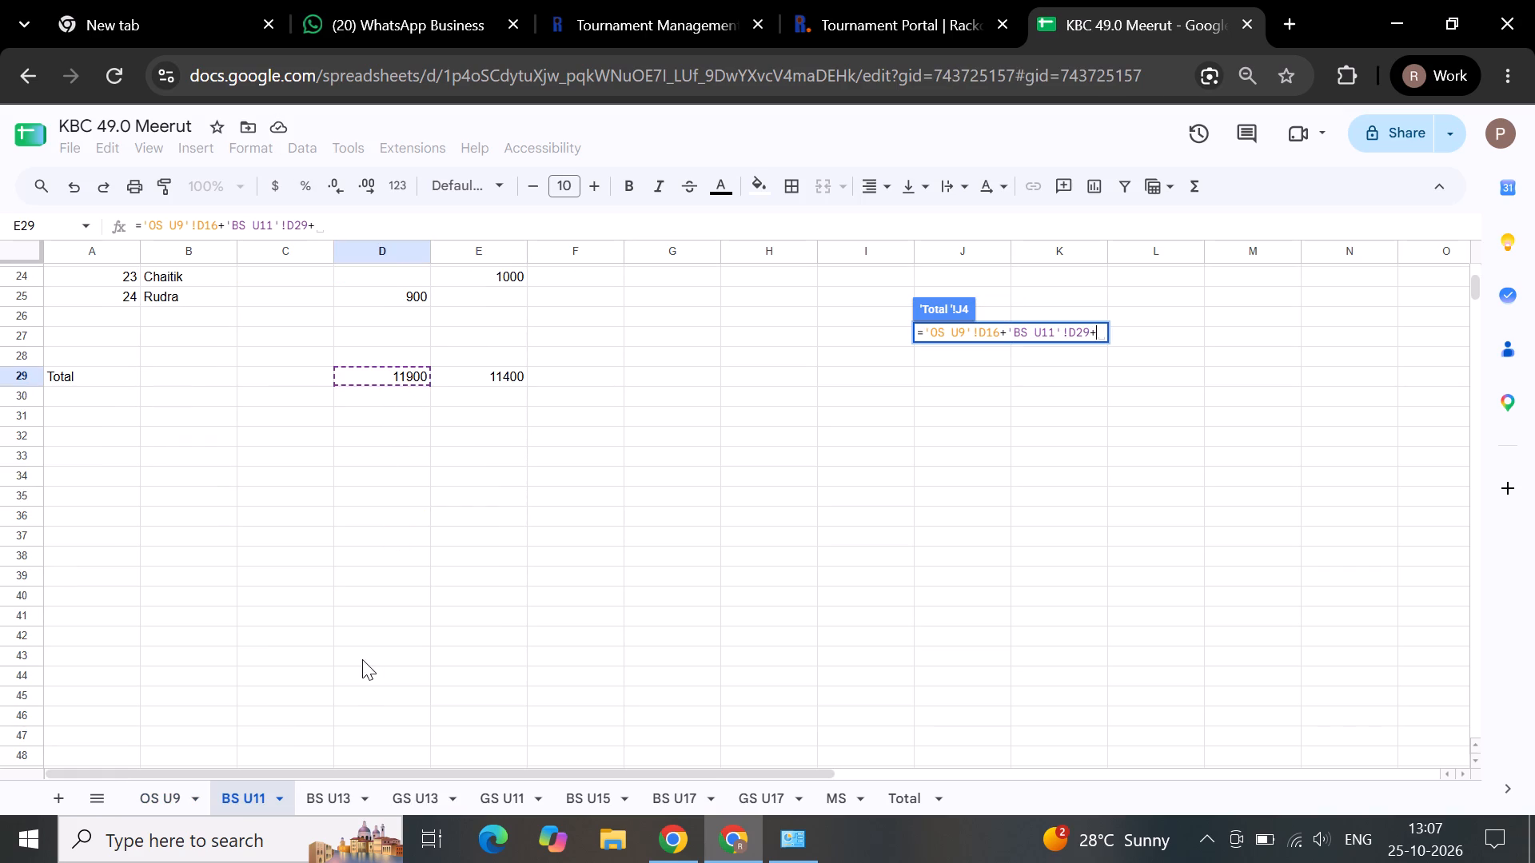
left_click(329, 797)
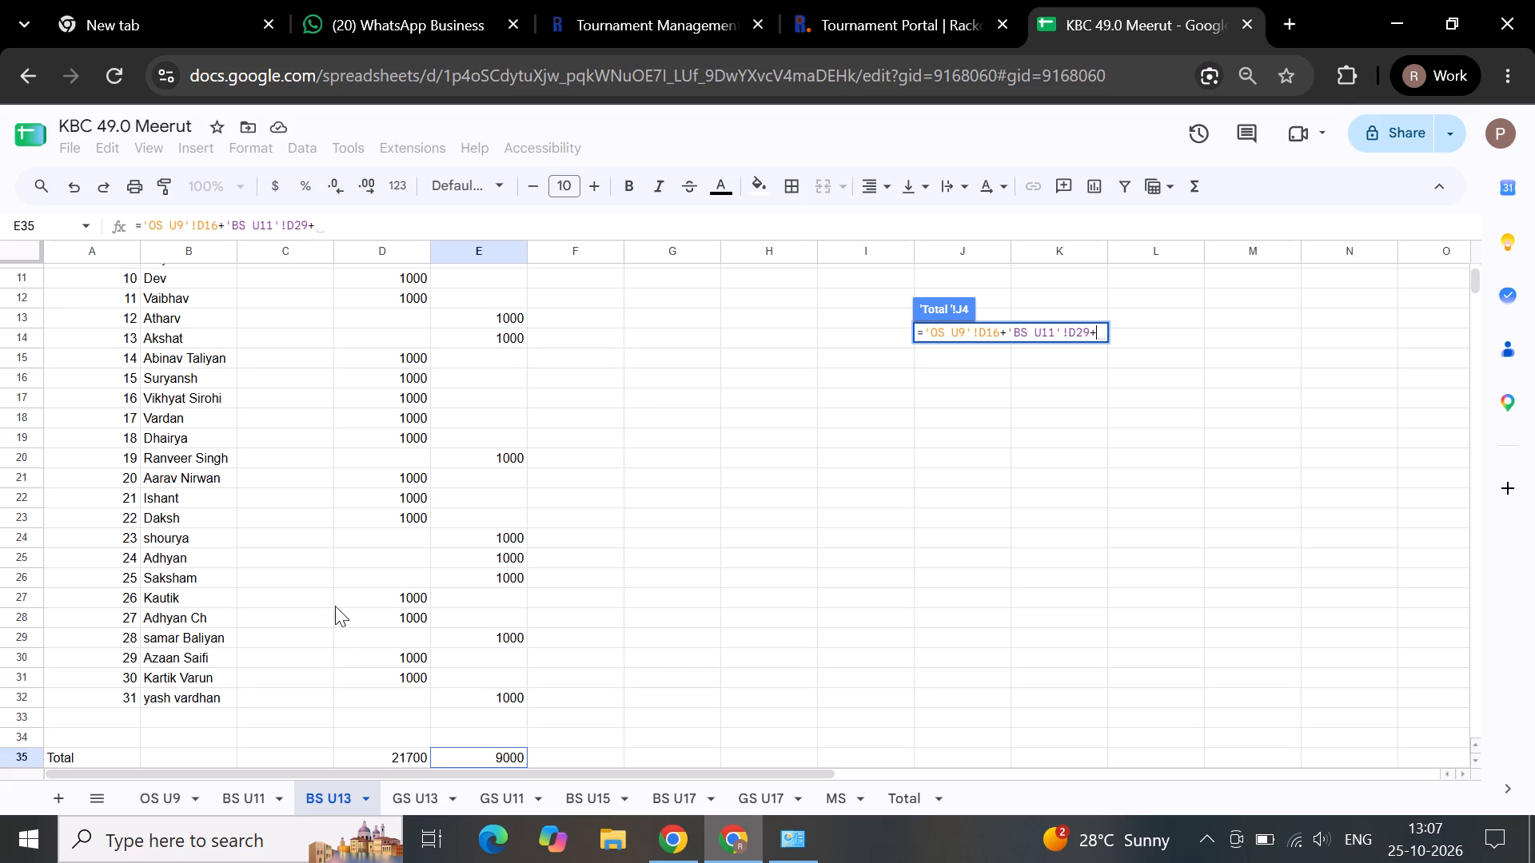
left_click(385, 753)
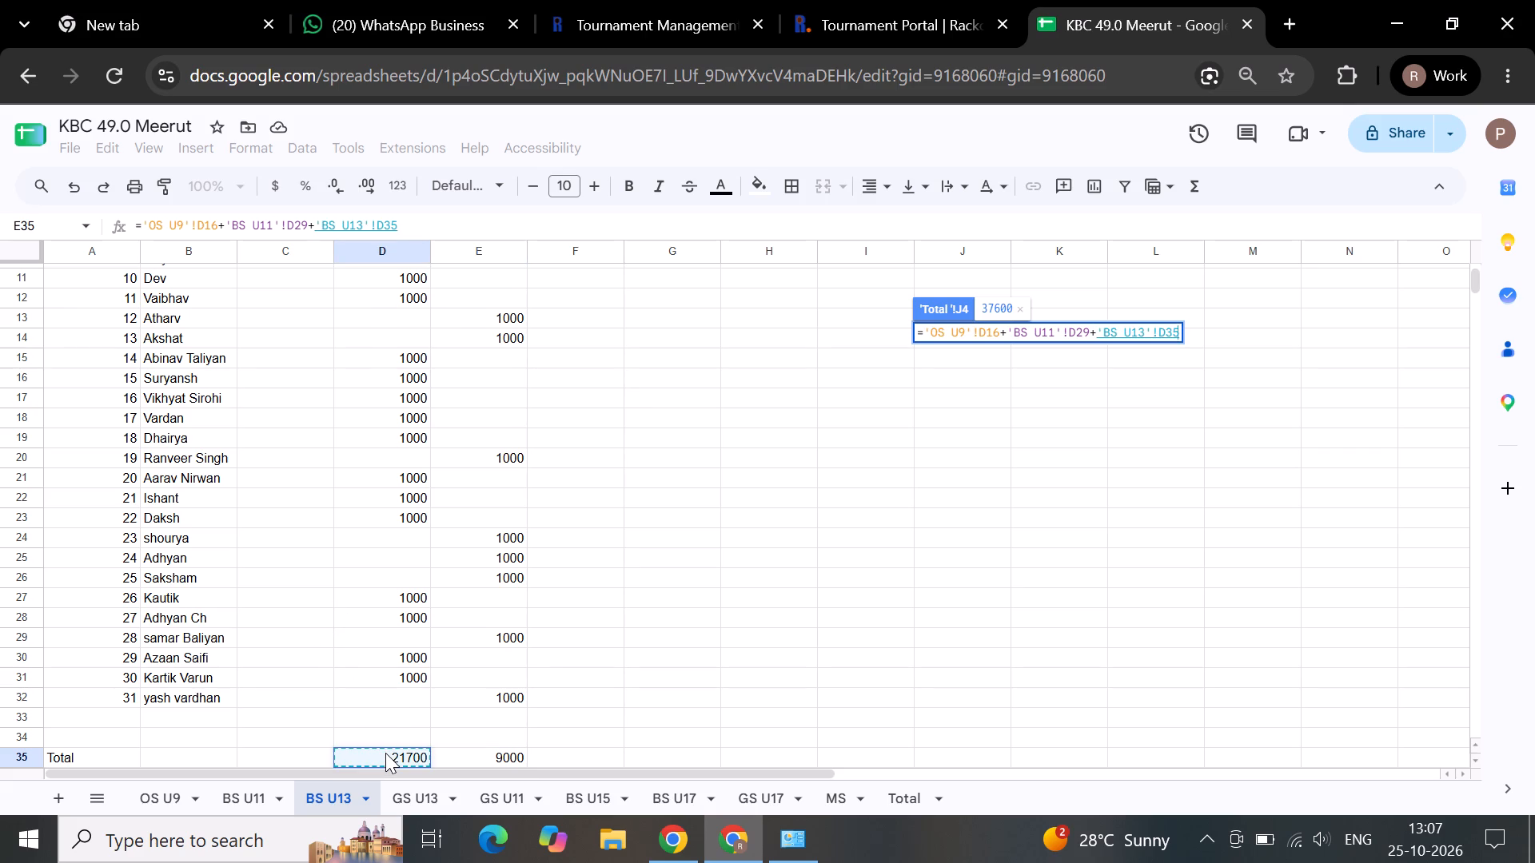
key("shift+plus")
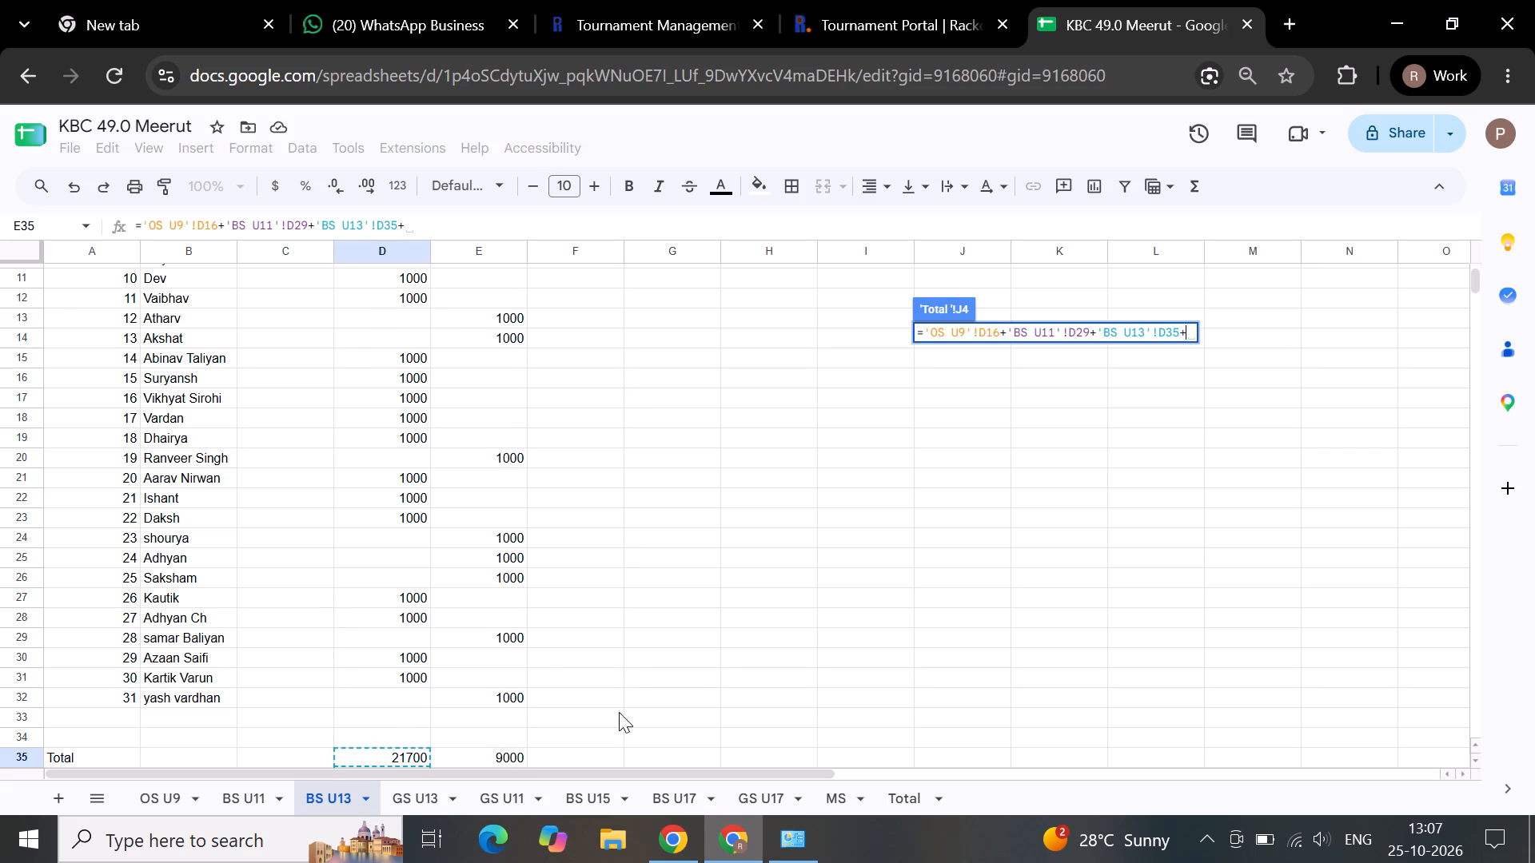
scroll(584, 715, "down", 1)
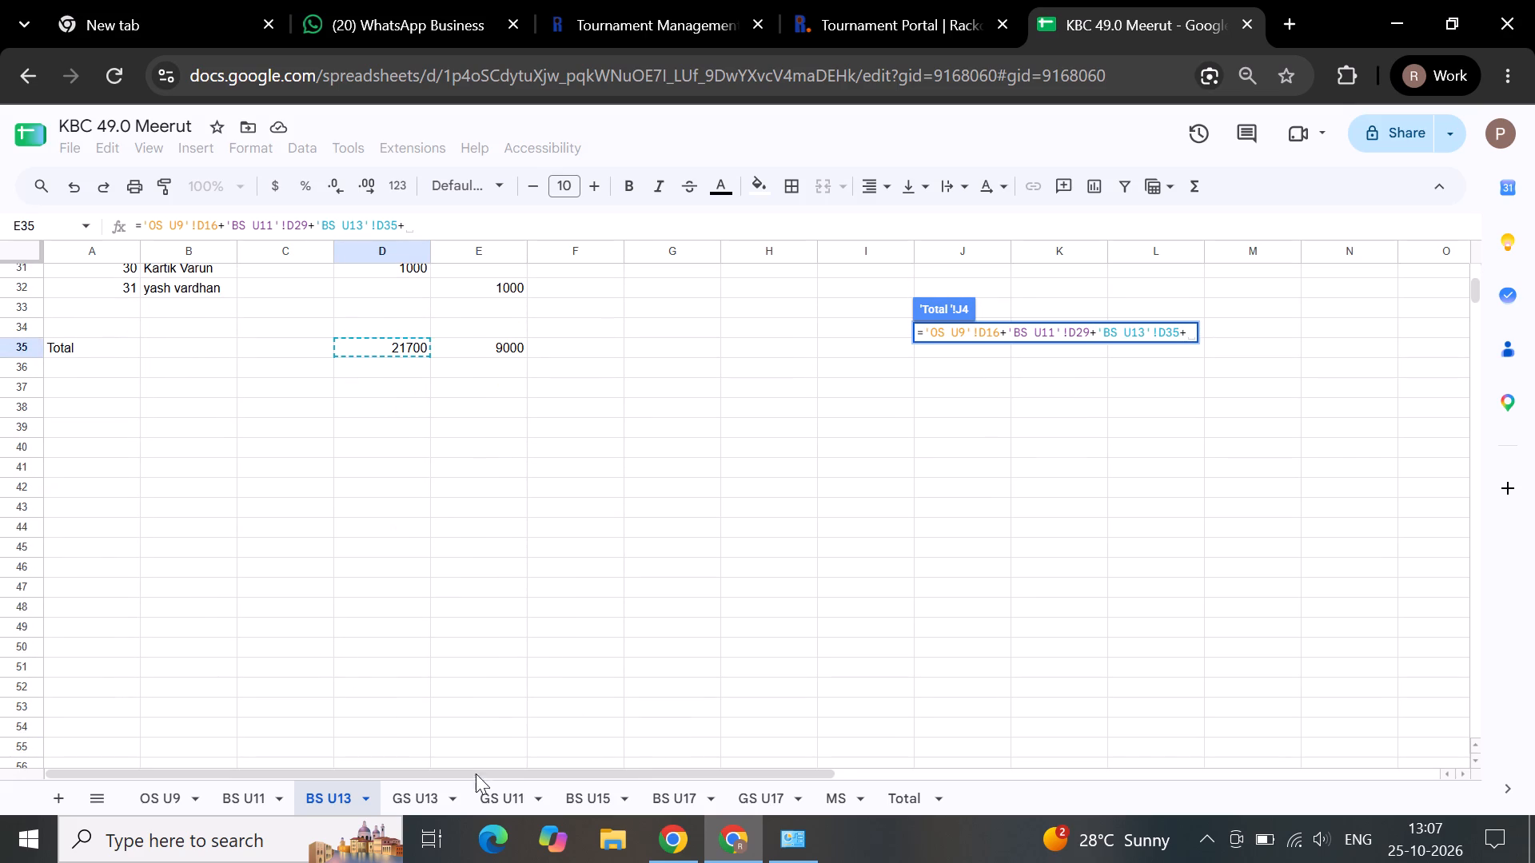
left_click(419, 788)
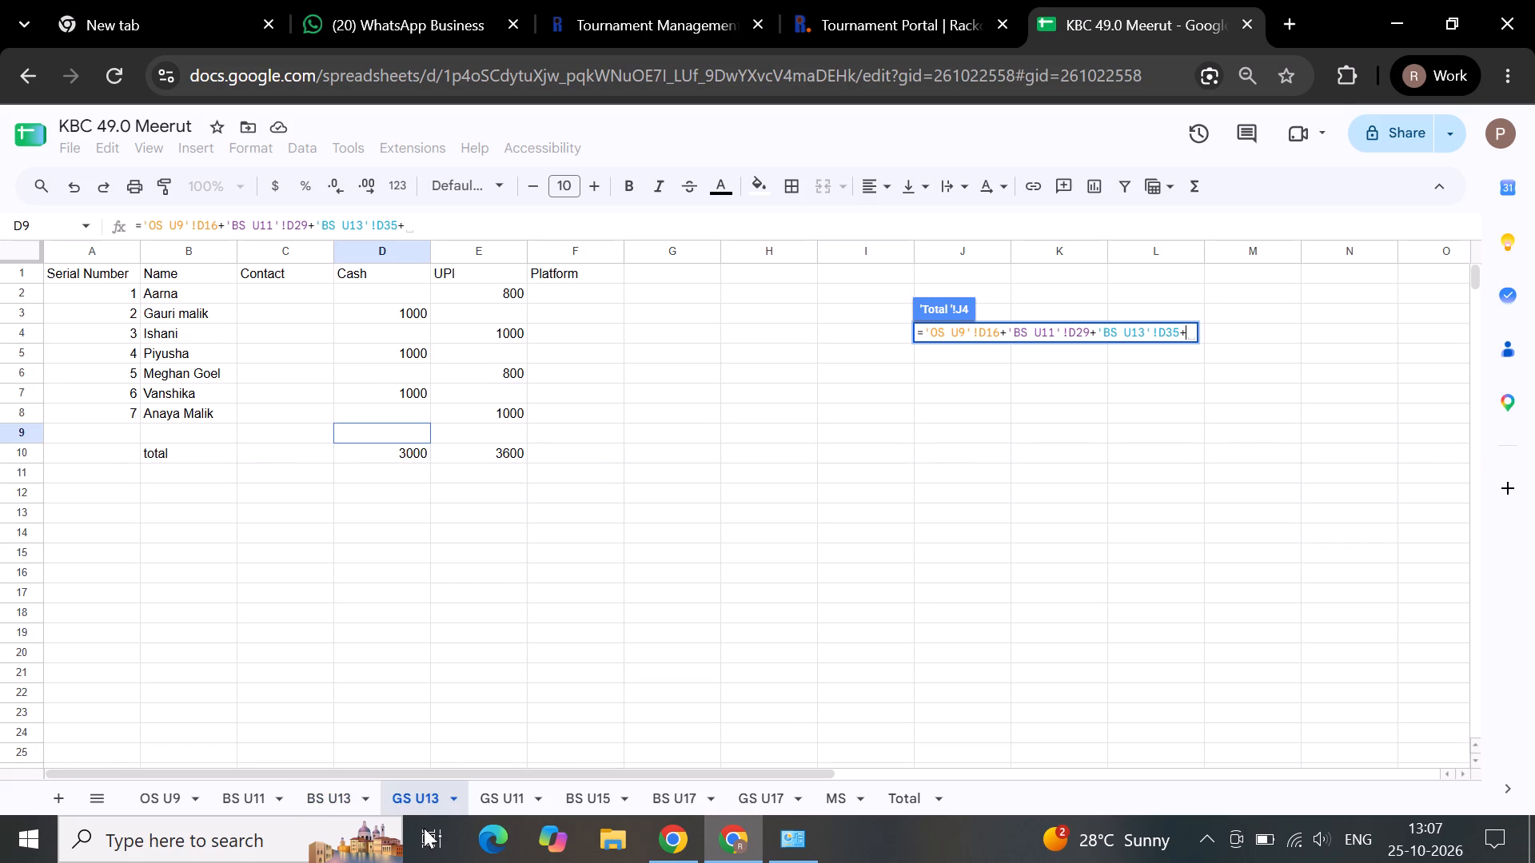
left_click(374, 455)
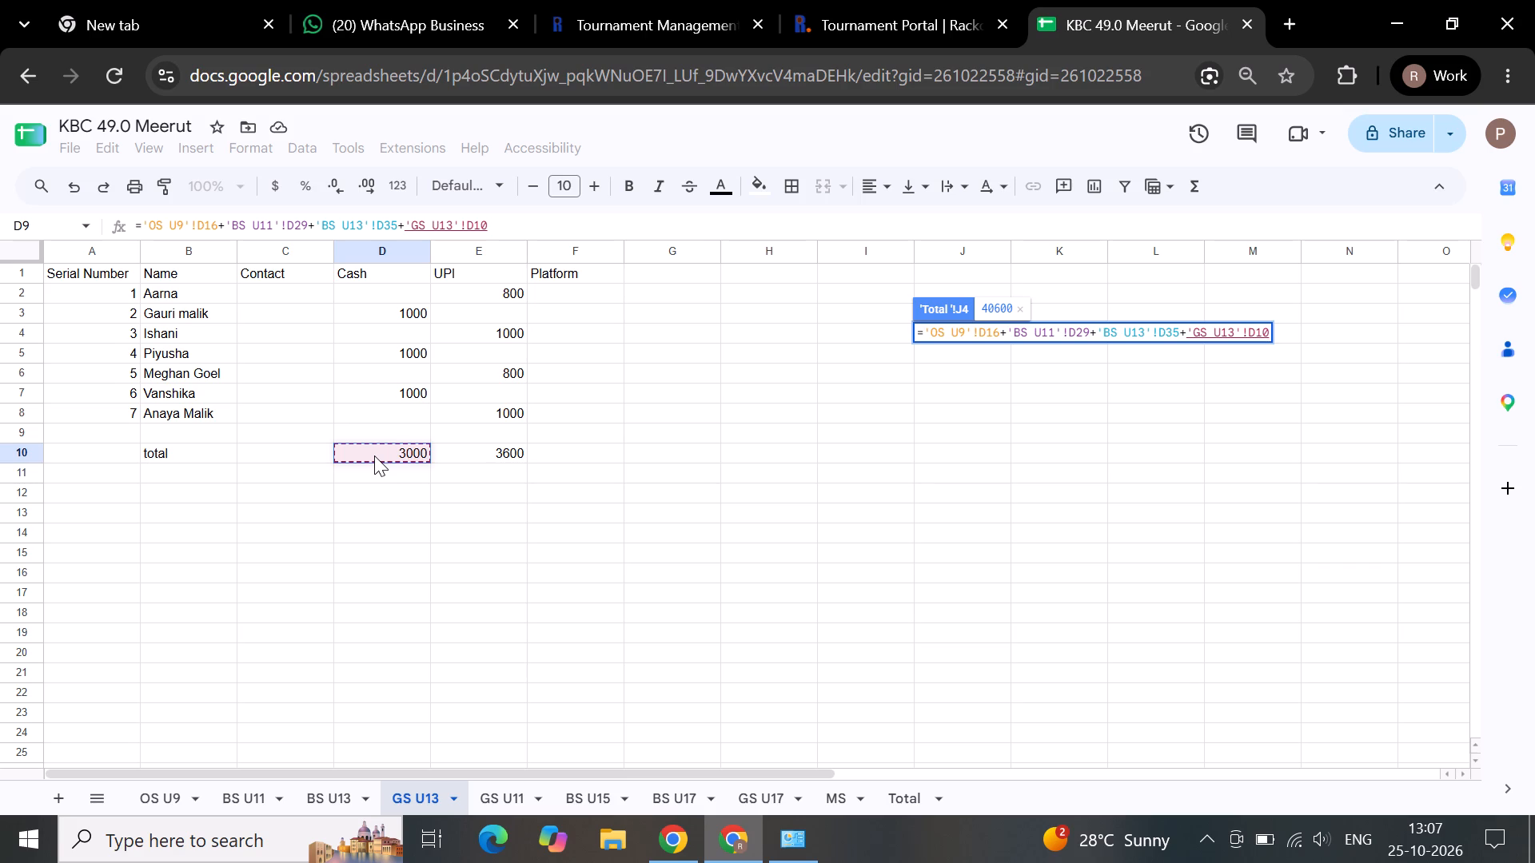
key("Return")
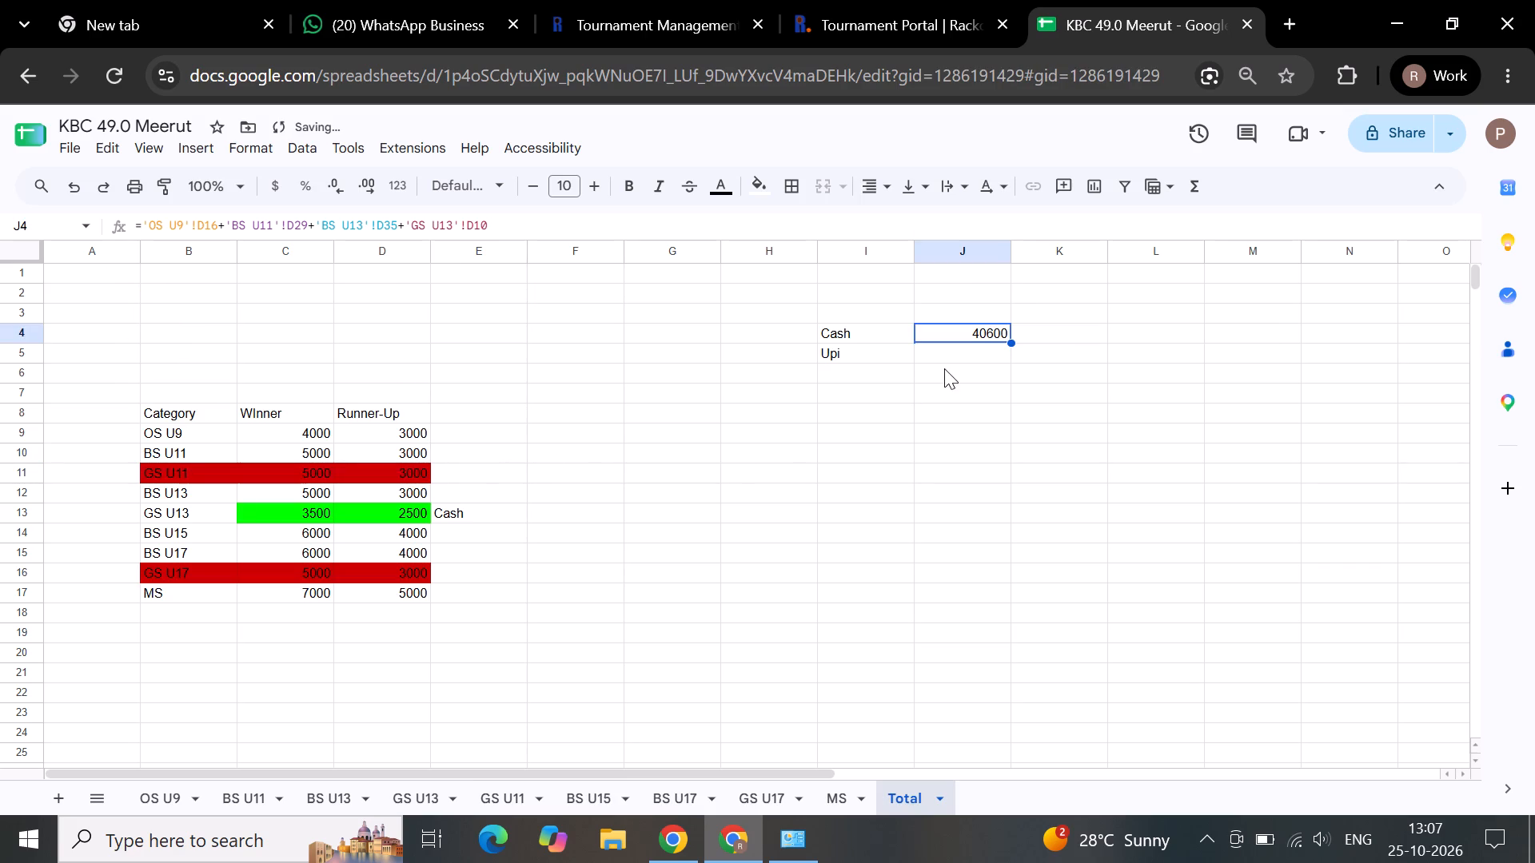
In J5 of the Total sheet, add the UPI totals: OS U9 E16, BS U11 E29, BS U13 E35 and GS U13 E10.
left_click(953, 349)
key("equal")
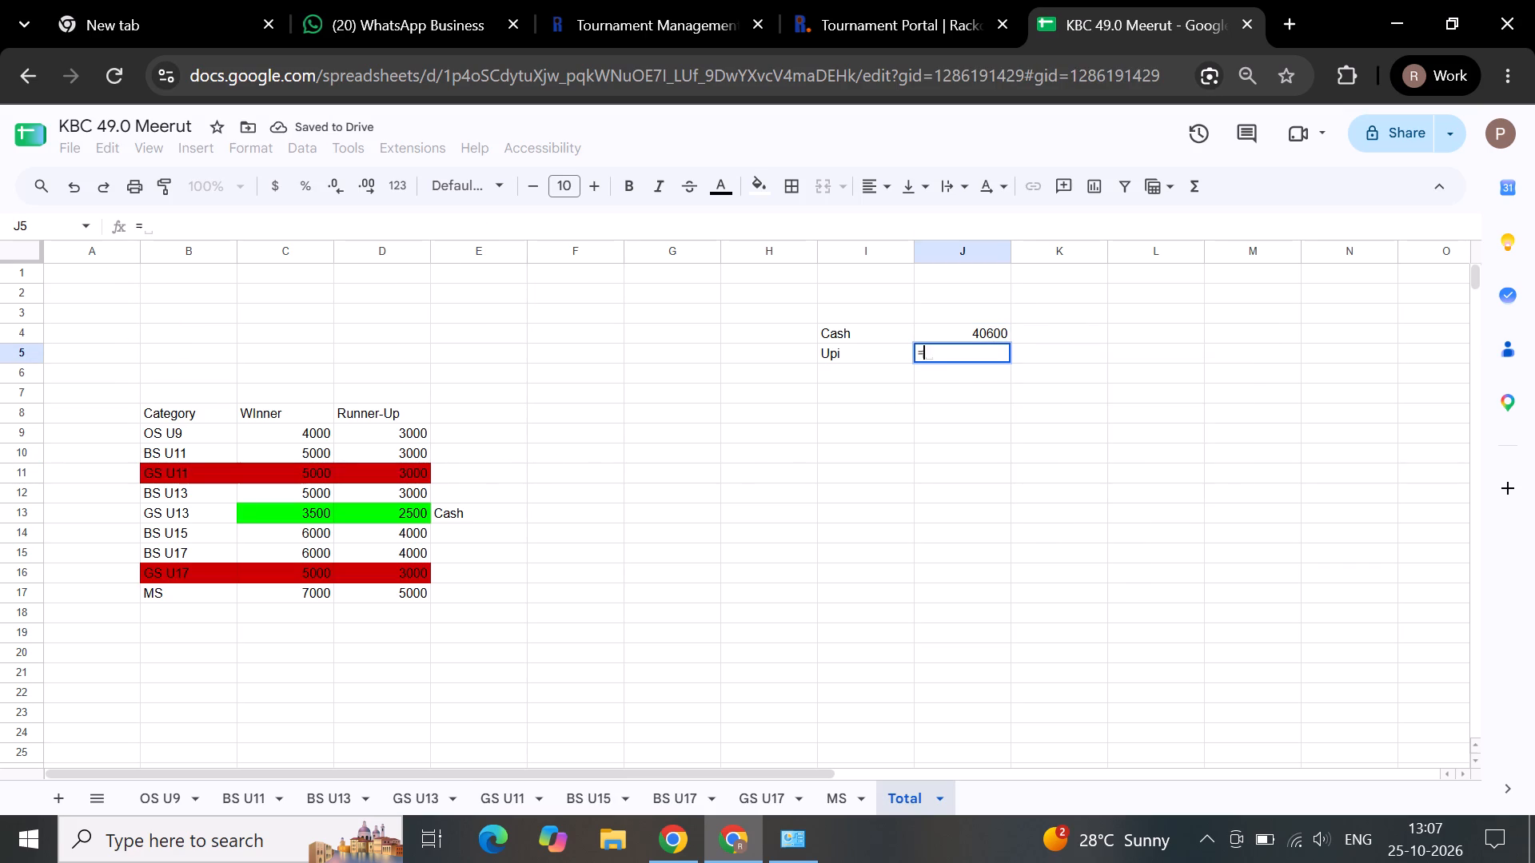
left_click(169, 798)
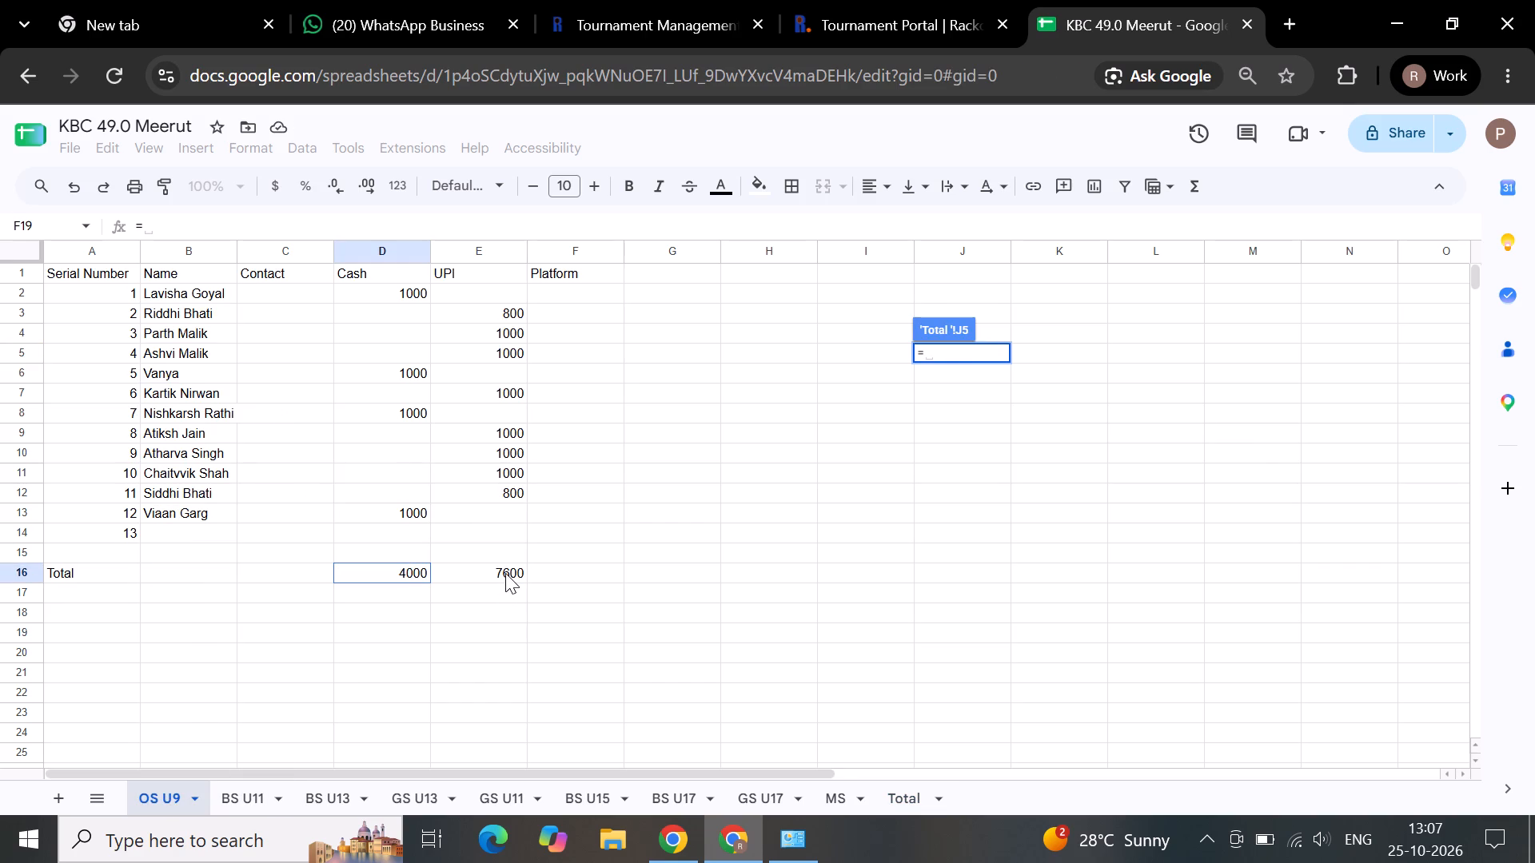
left_click(505, 573)
left_click(244, 796)
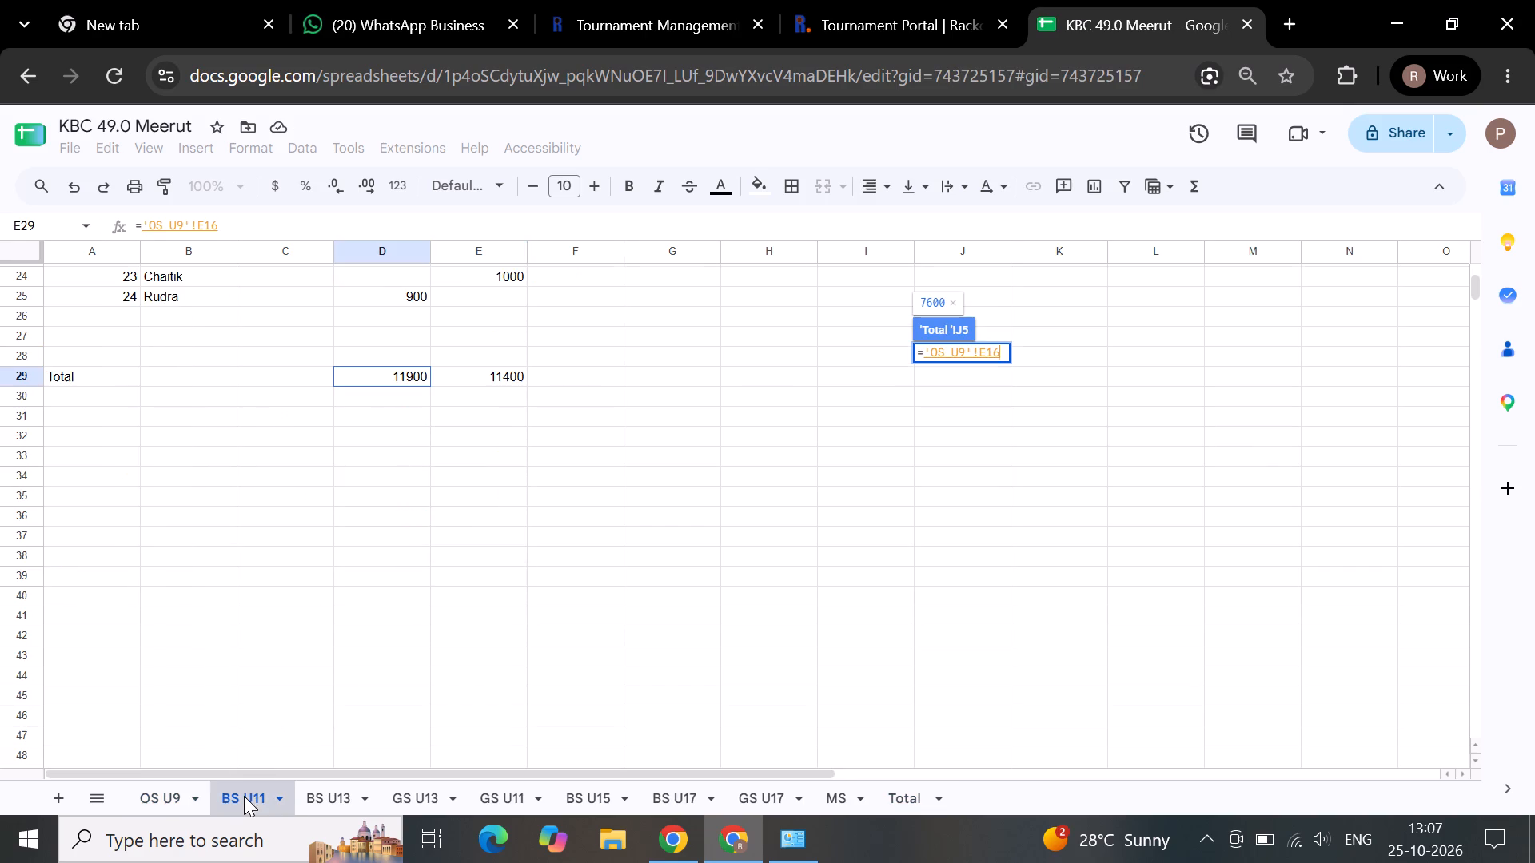
left_click(493, 380)
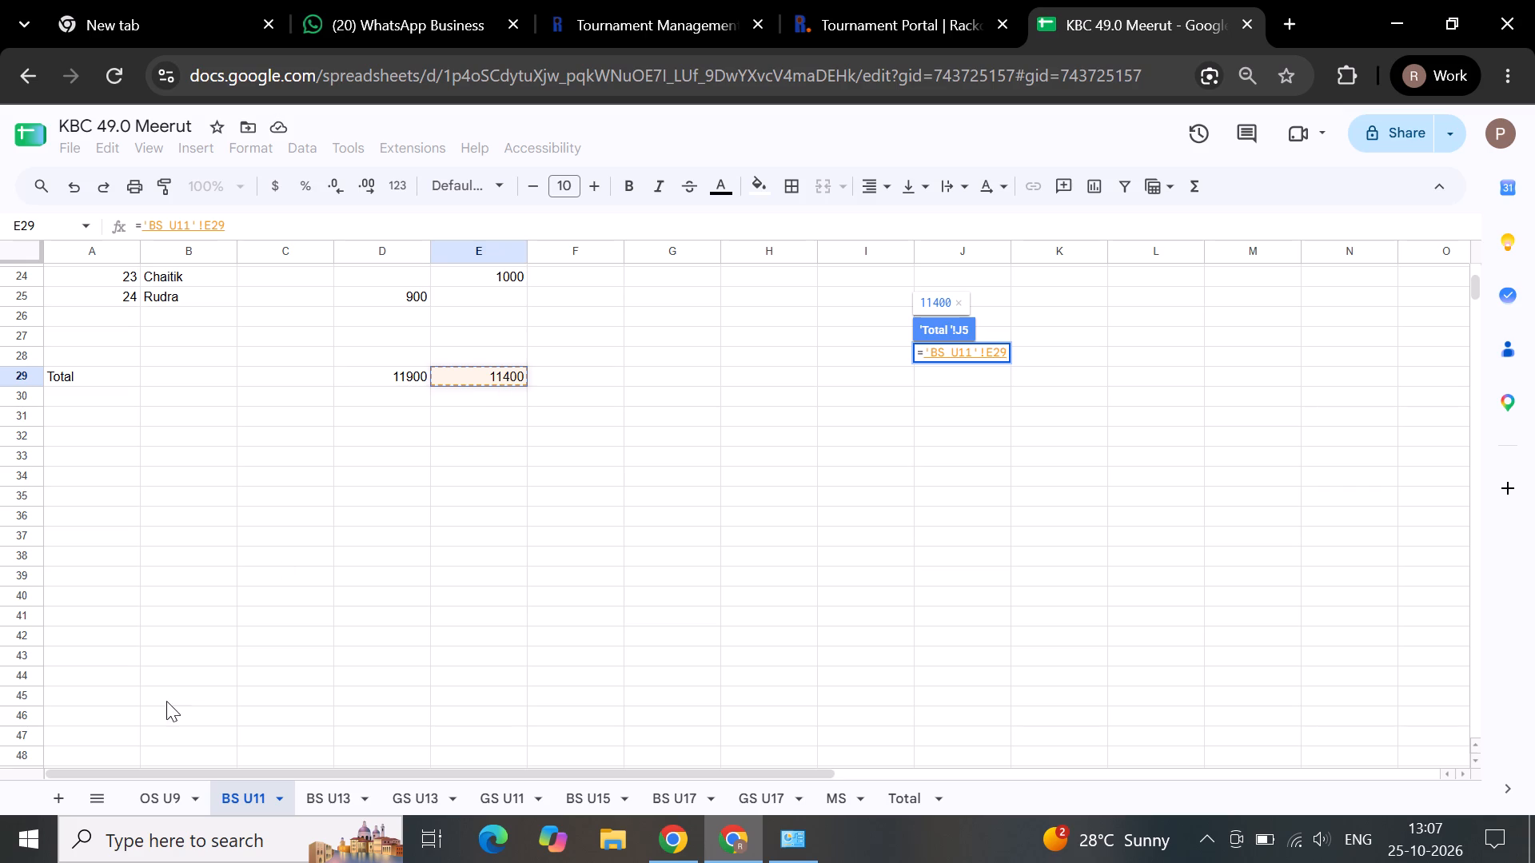
left_click(141, 798)
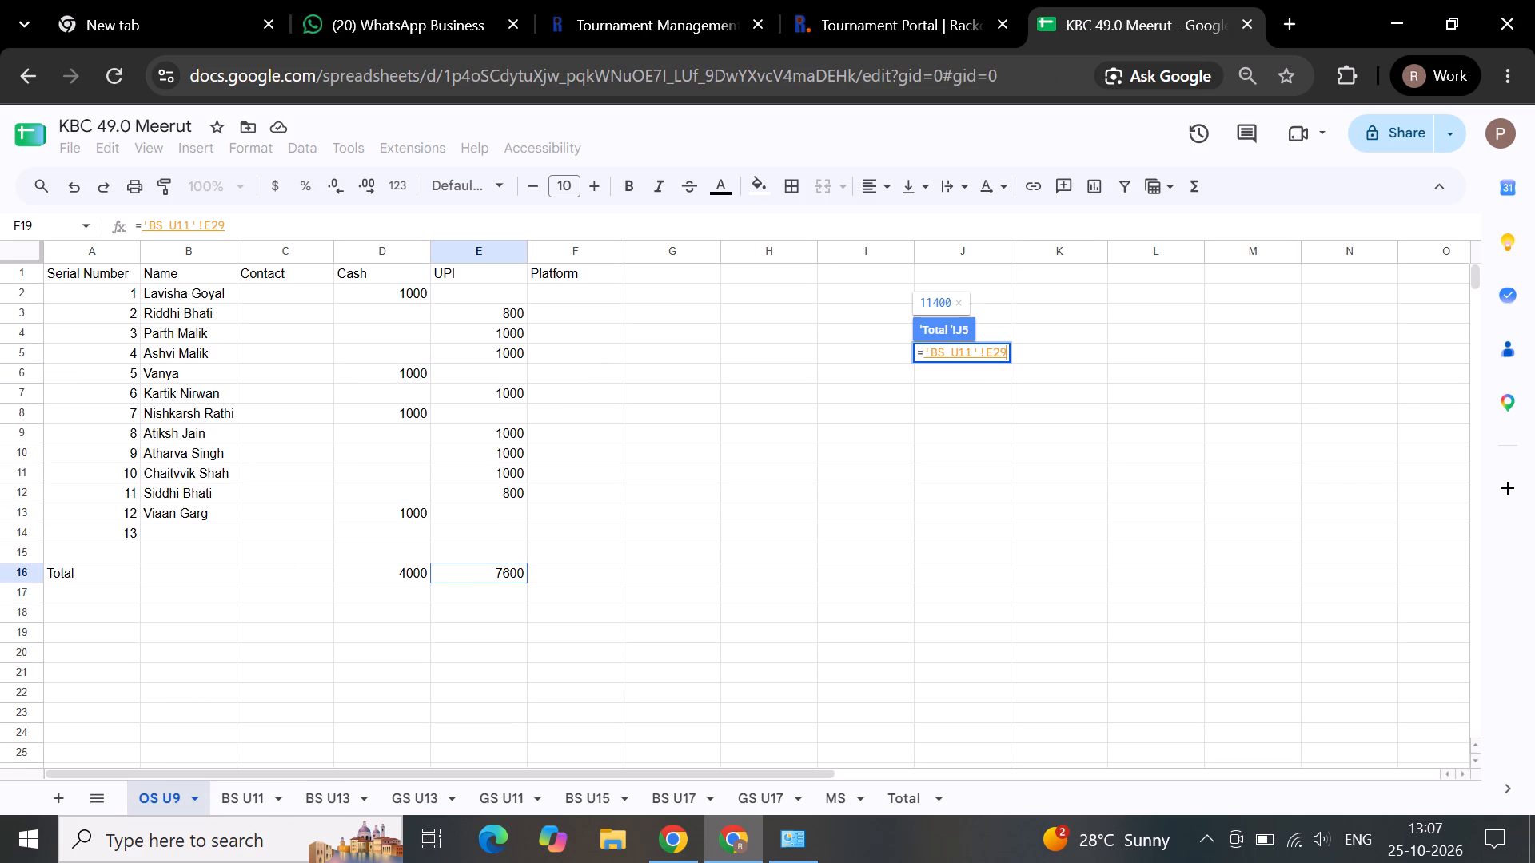
left_click(441, 575)
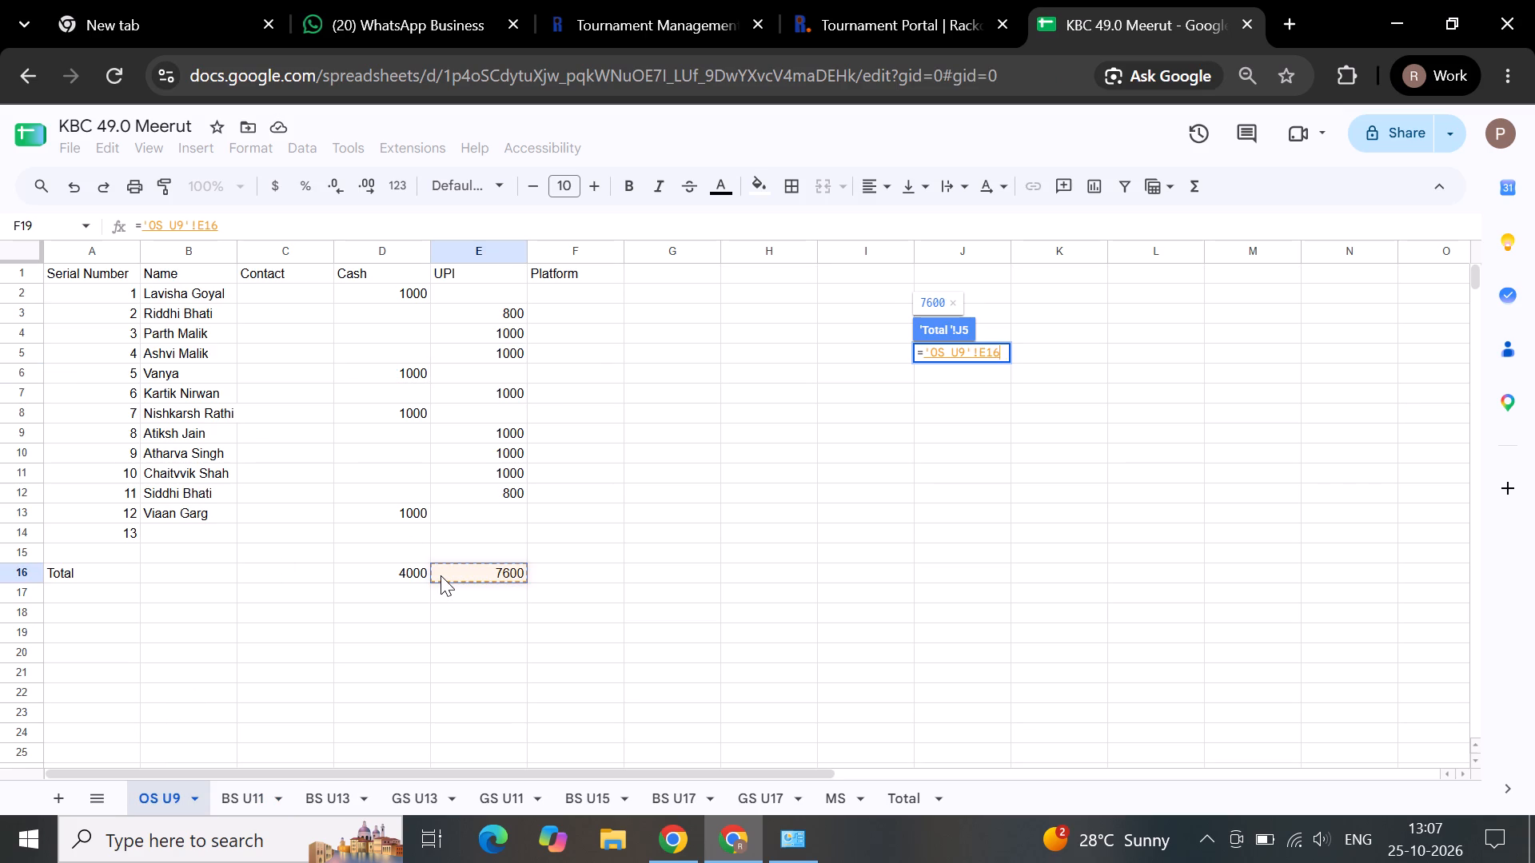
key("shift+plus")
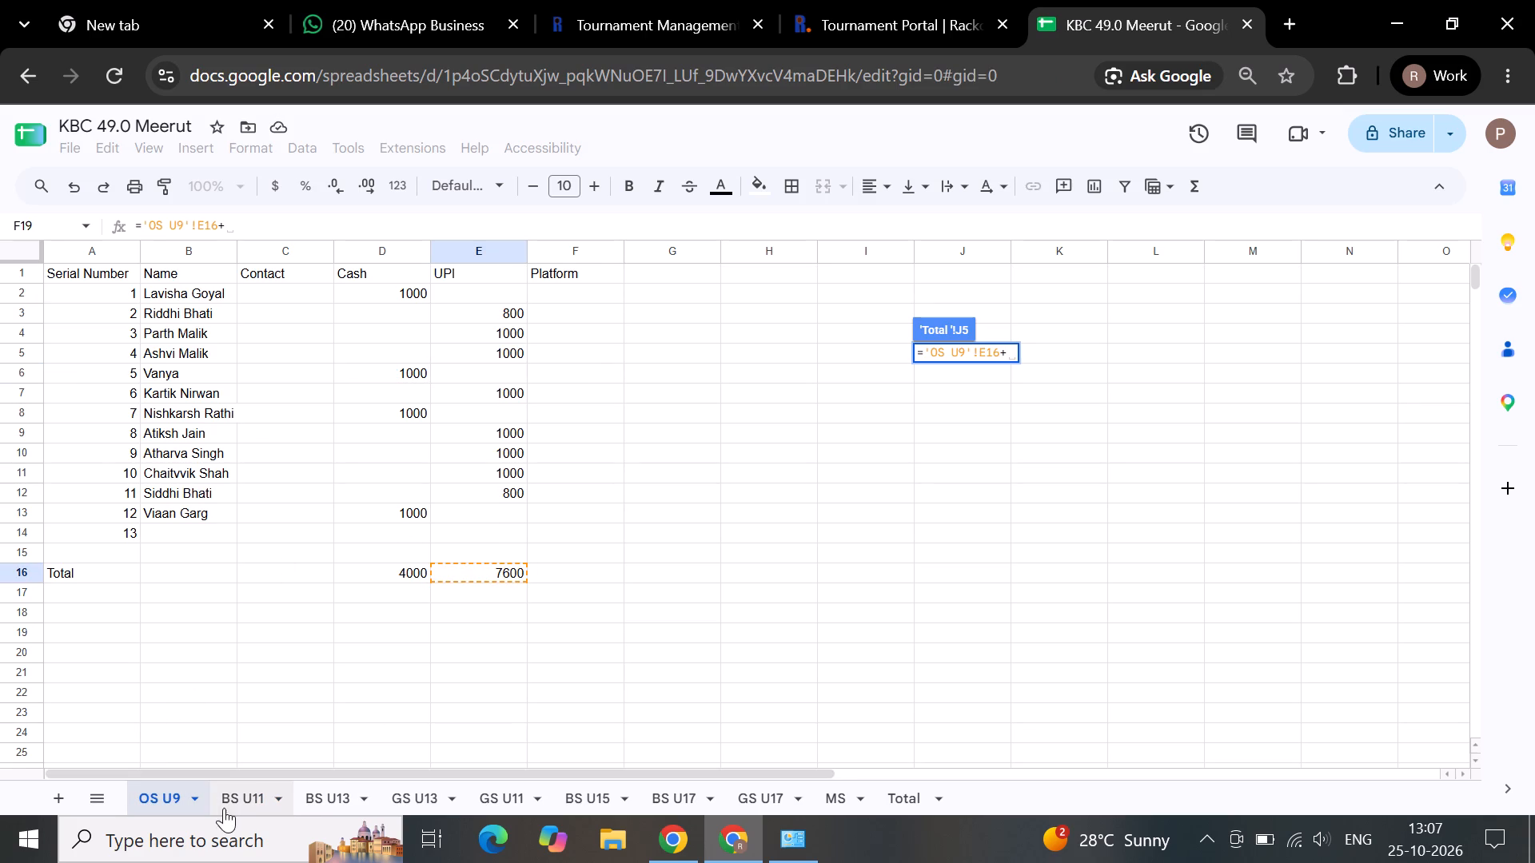
left_click(237, 802)
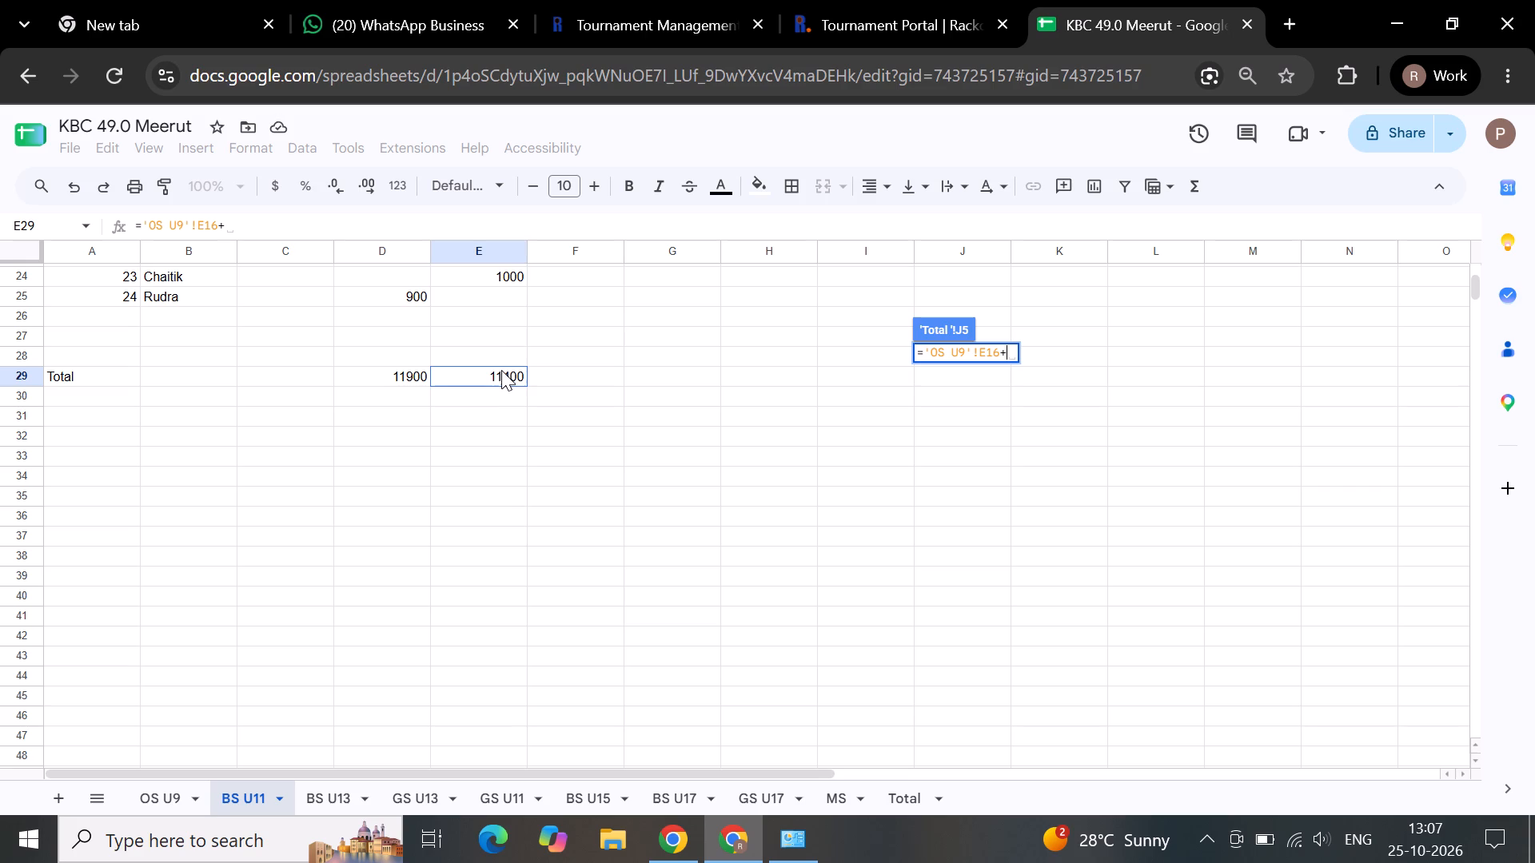
left_click(497, 376)
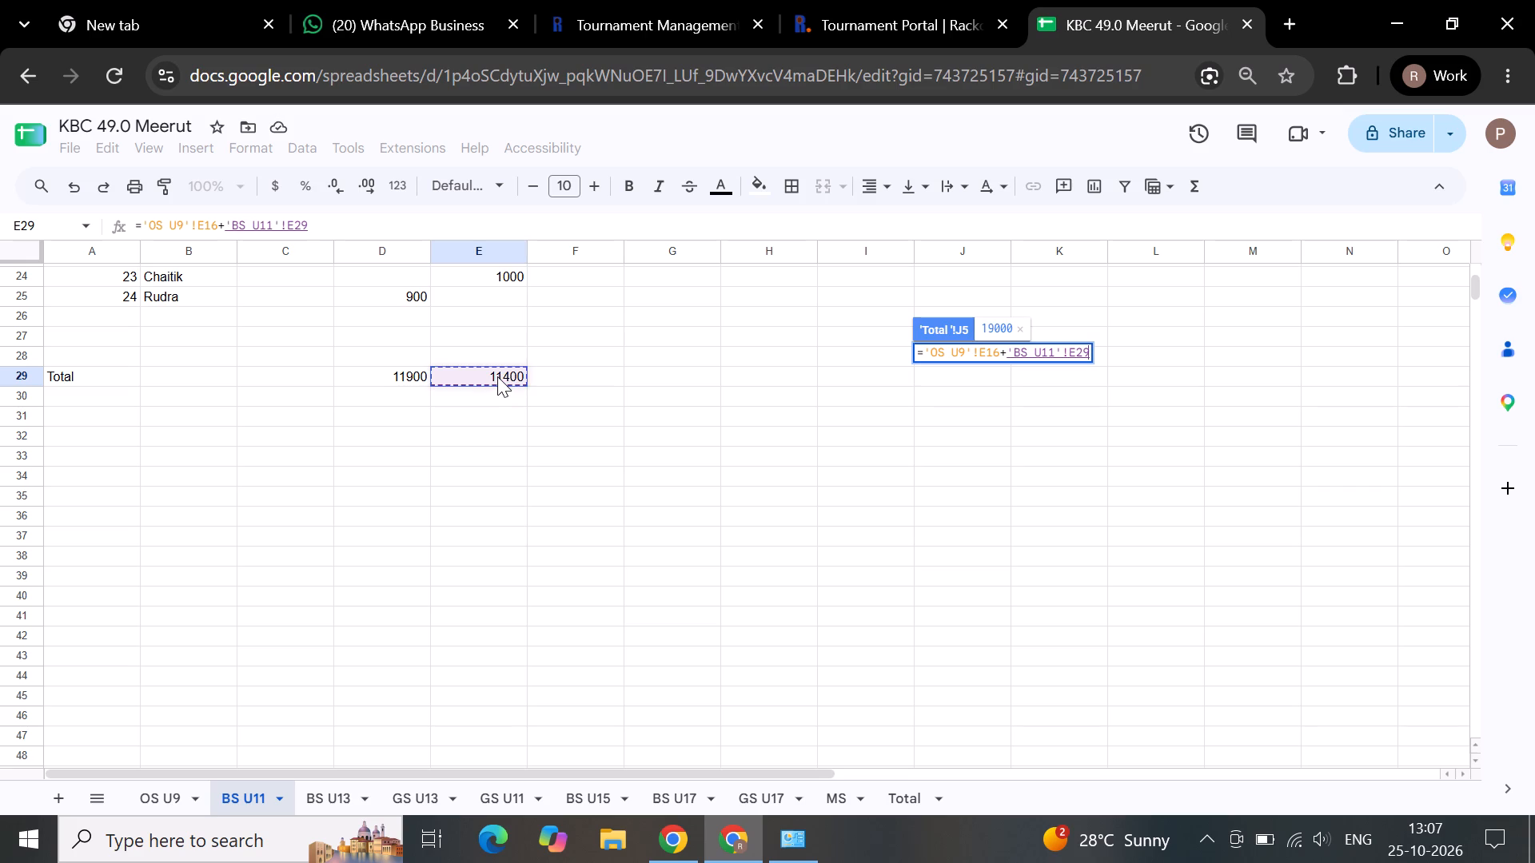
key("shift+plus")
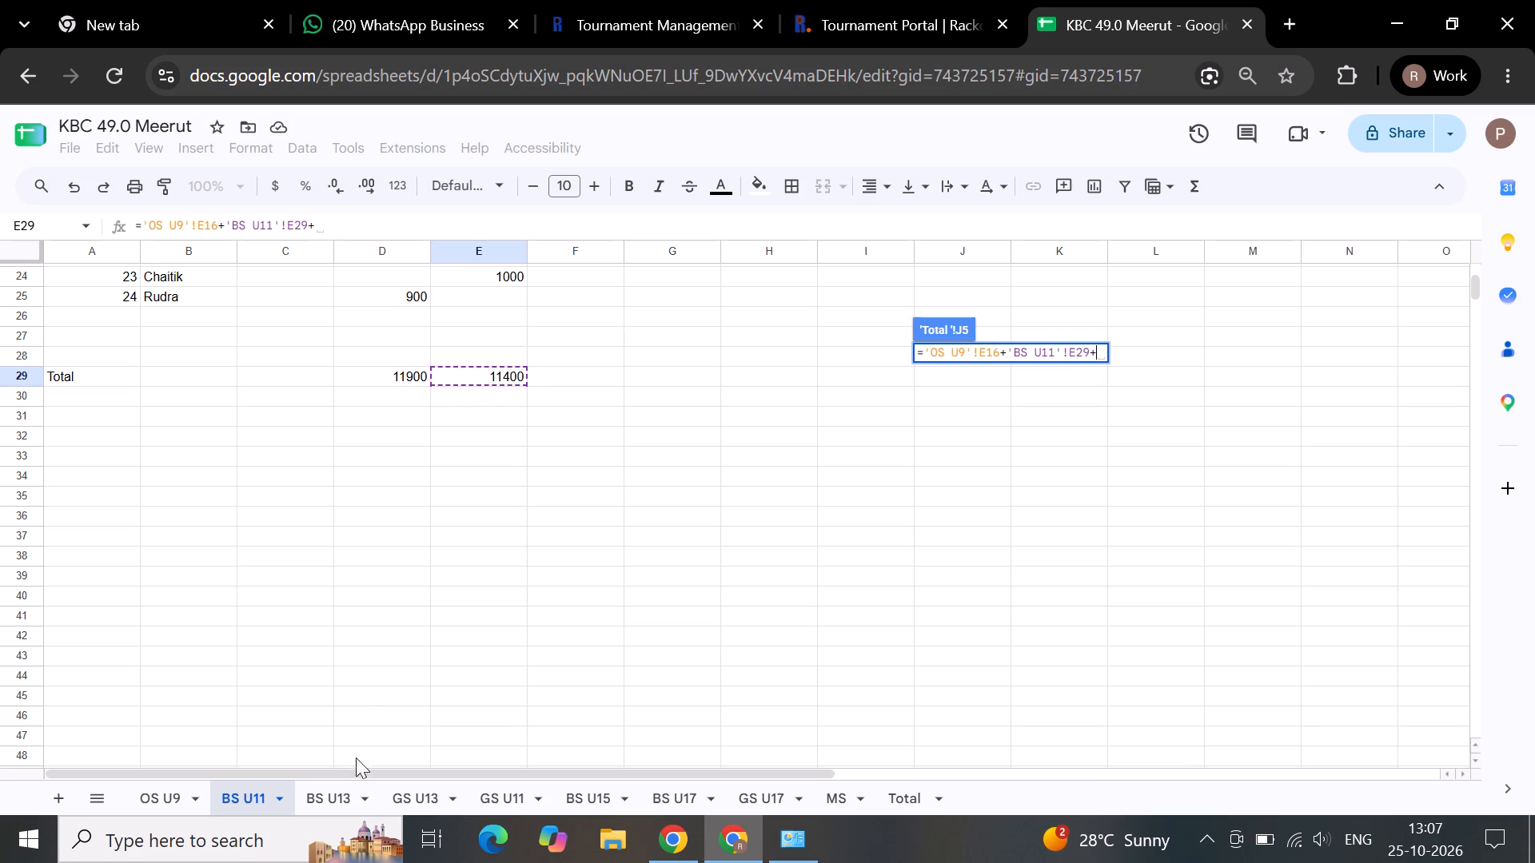
left_click(325, 811)
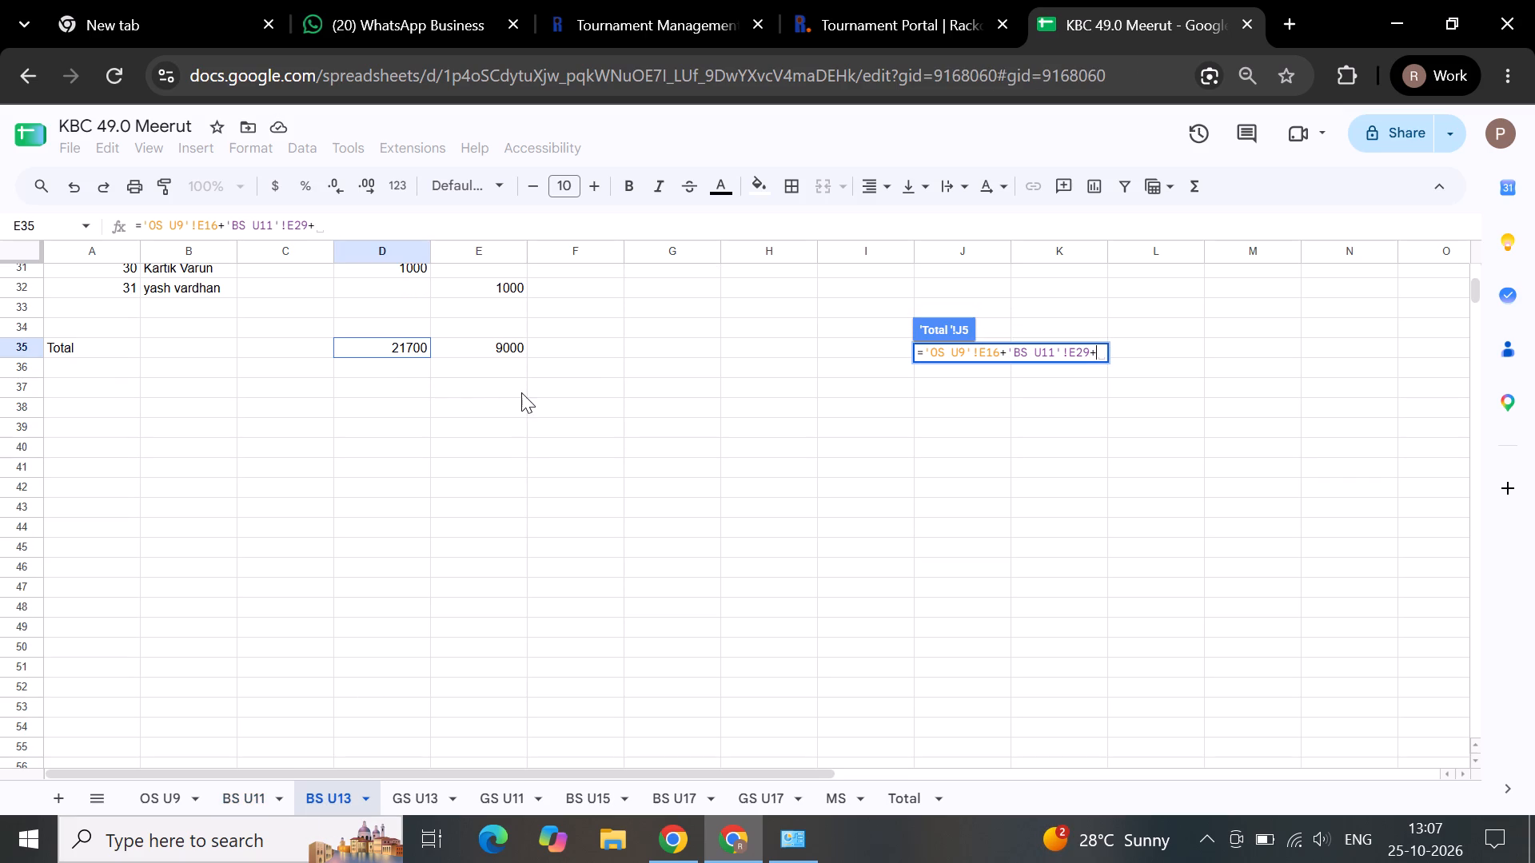
left_click(488, 344)
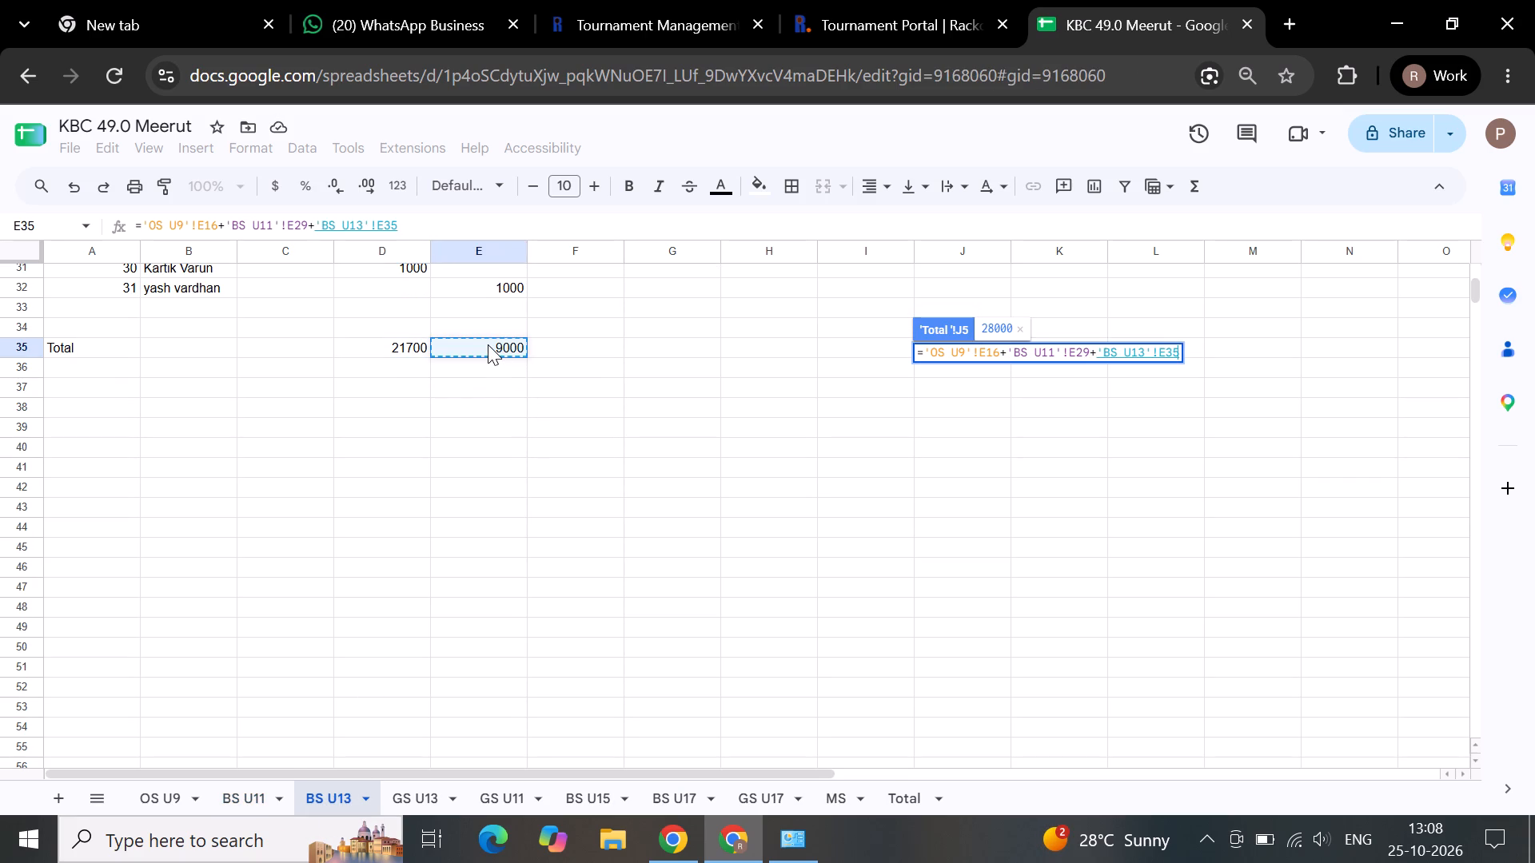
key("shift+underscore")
key("BackSpace")
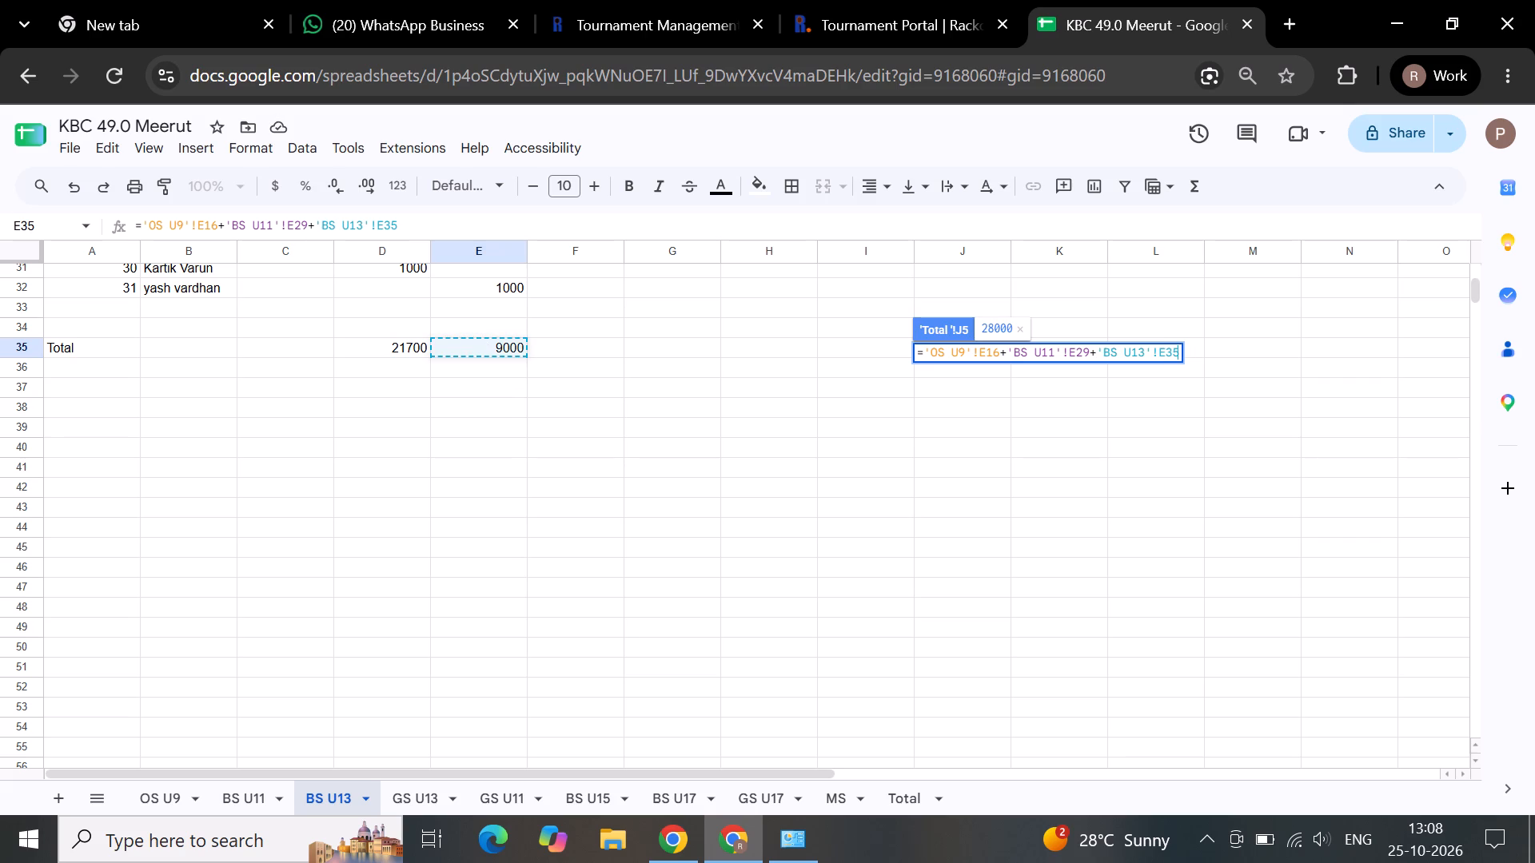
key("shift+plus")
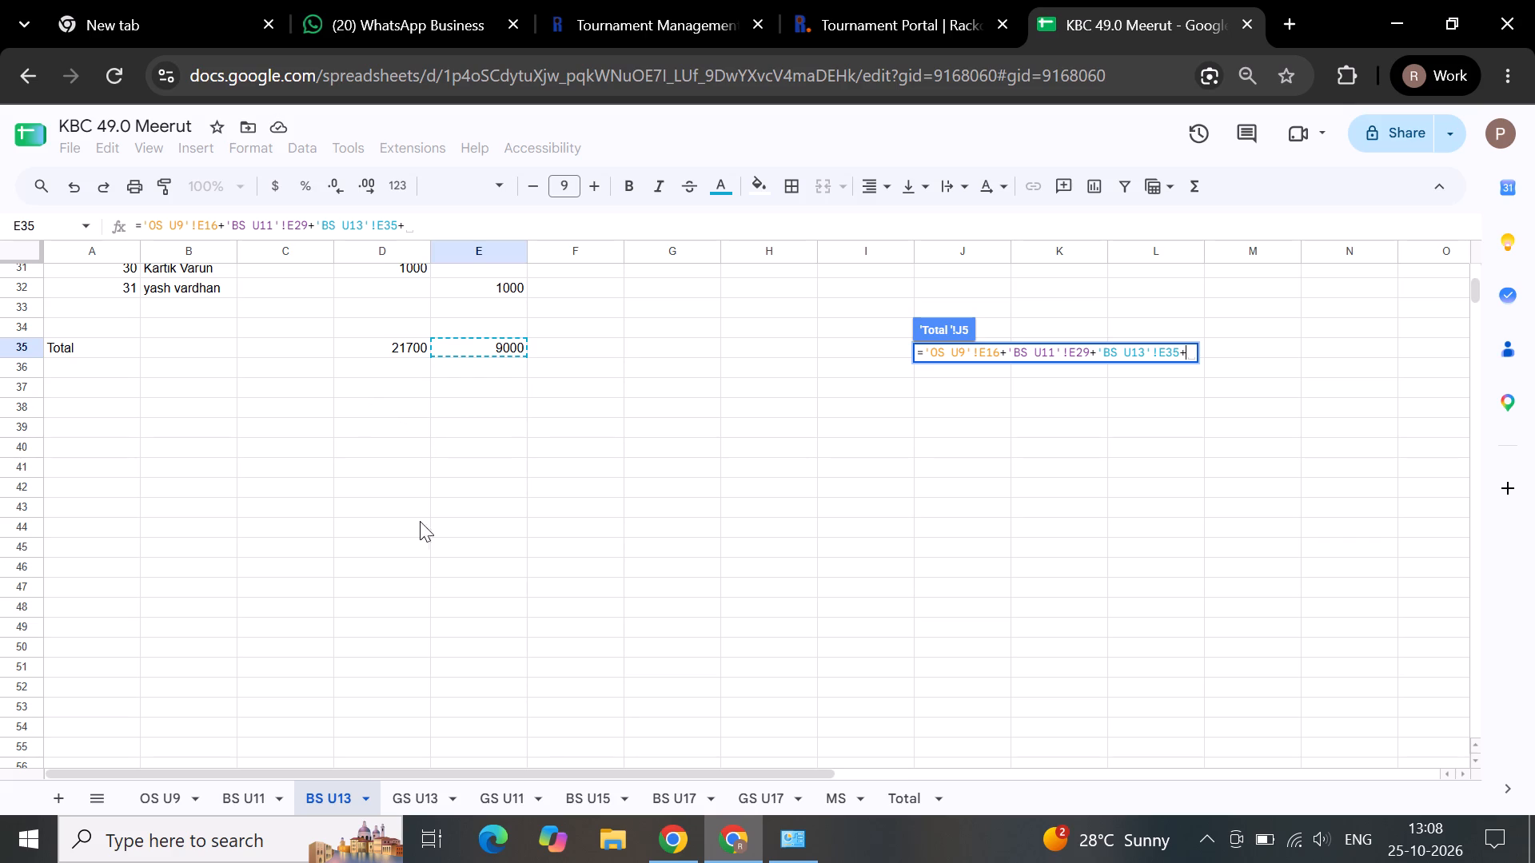
left_click(428, 801)
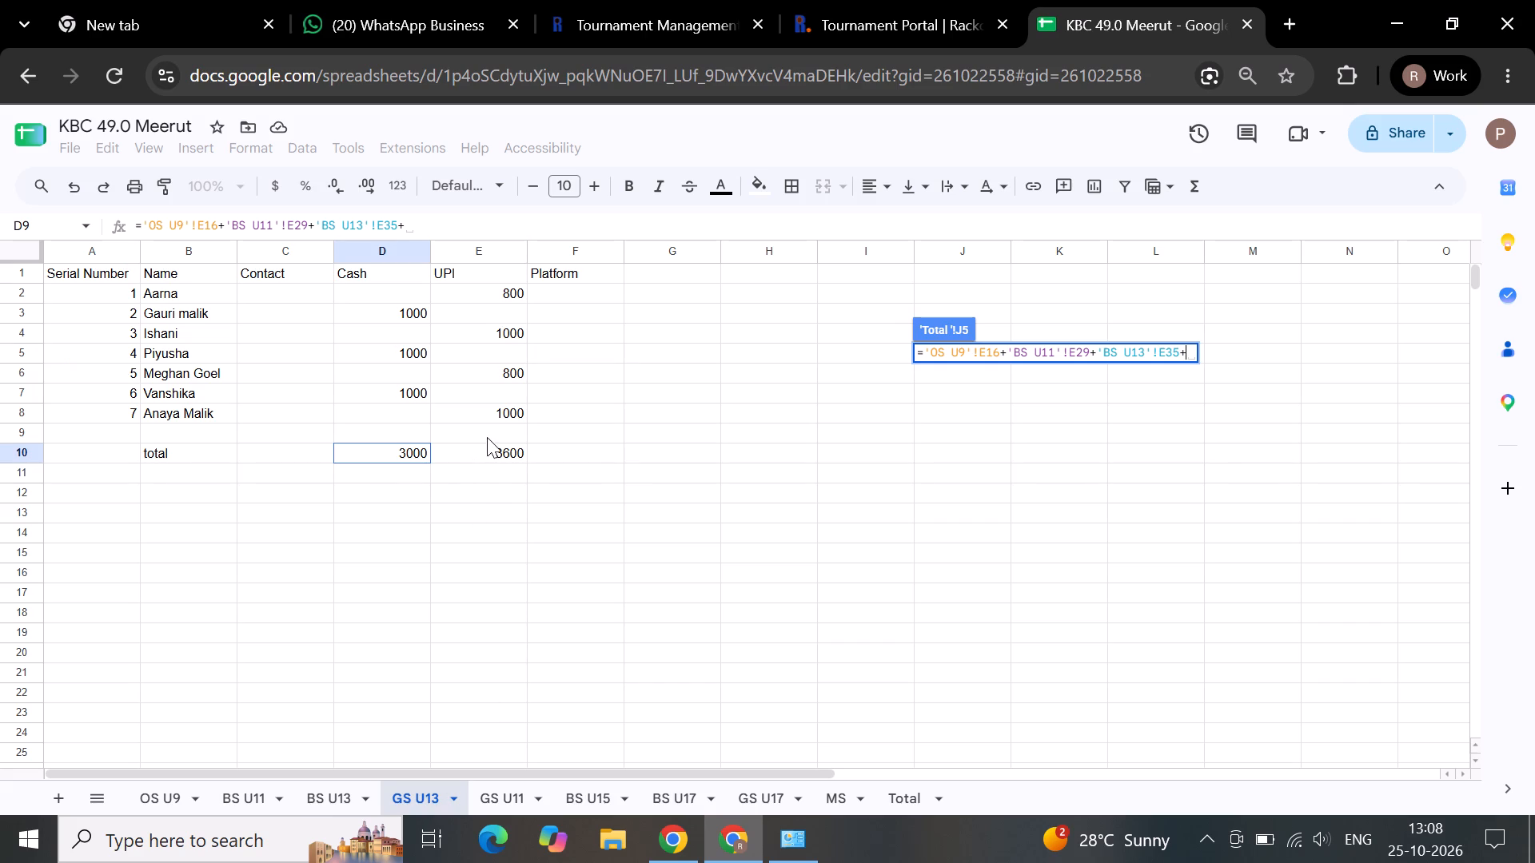
left_click(487, 452)
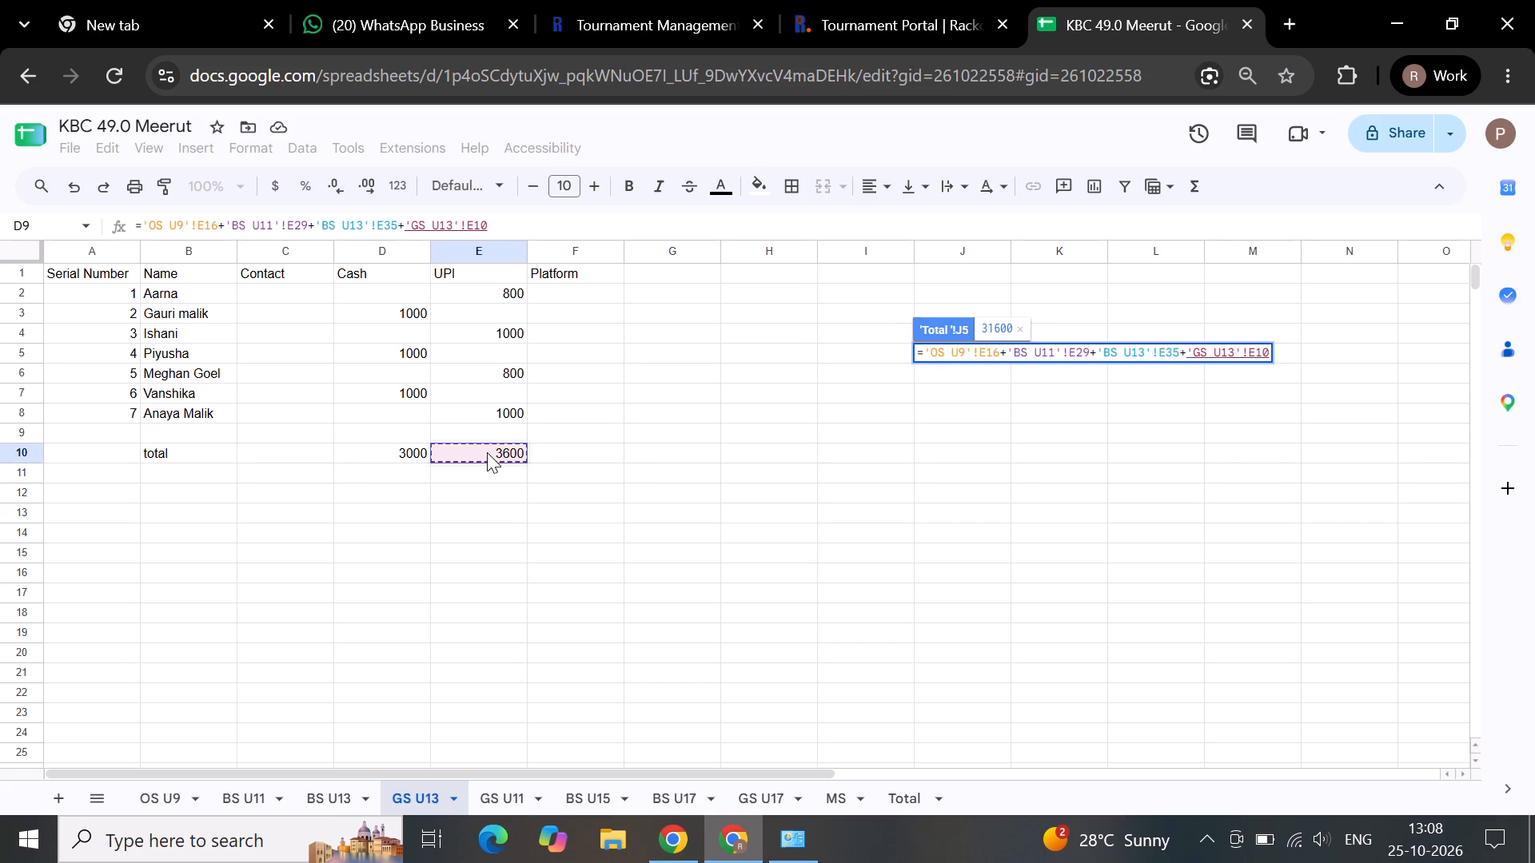
key("Return")
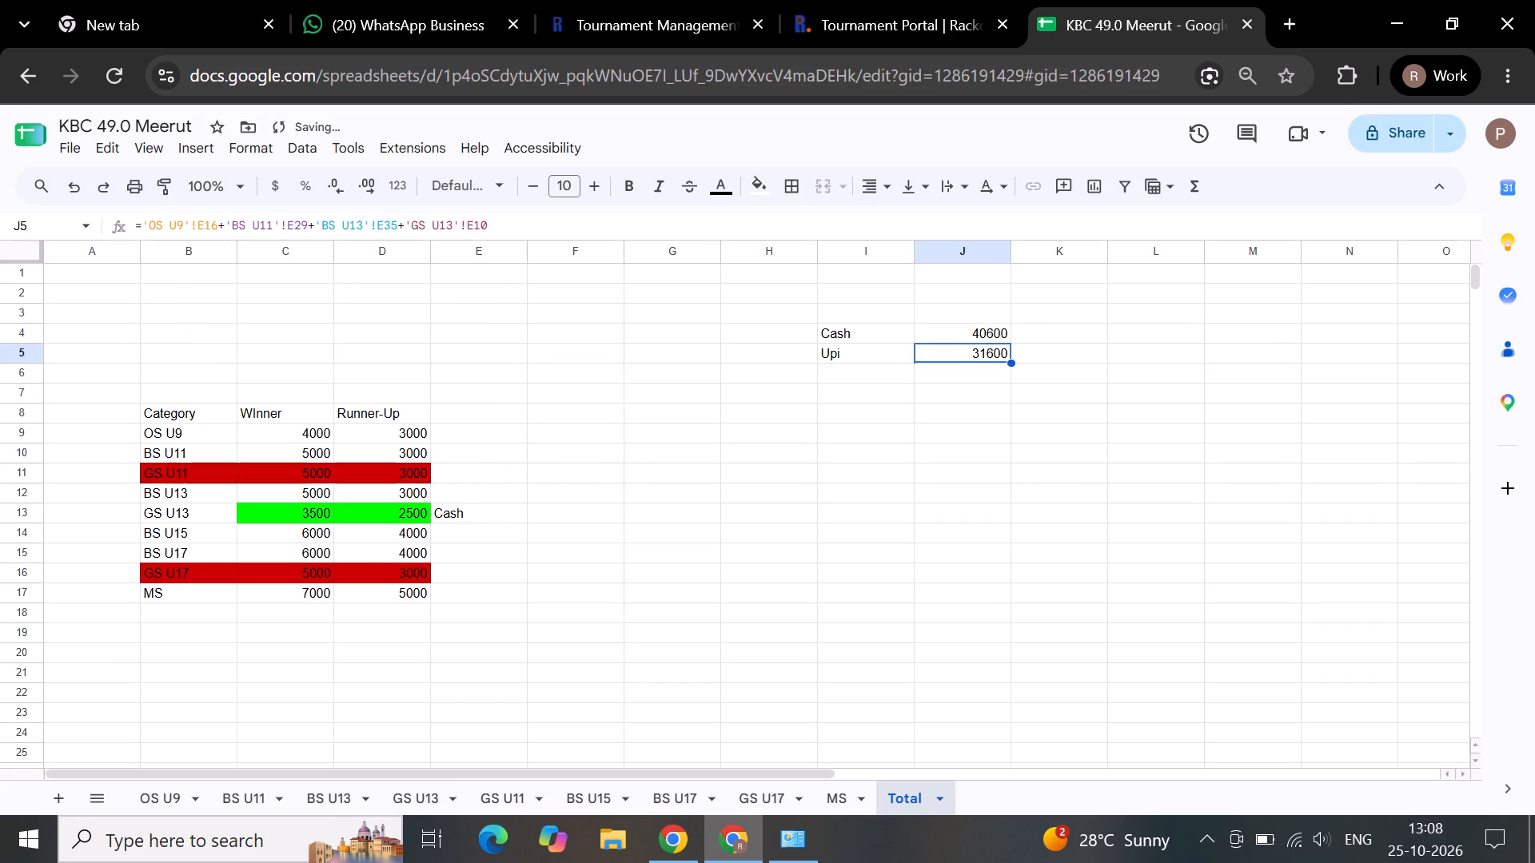
Check the combined winner and runner-up prize money for C9:D10 and for C12:D15.
left_click(502, 528)
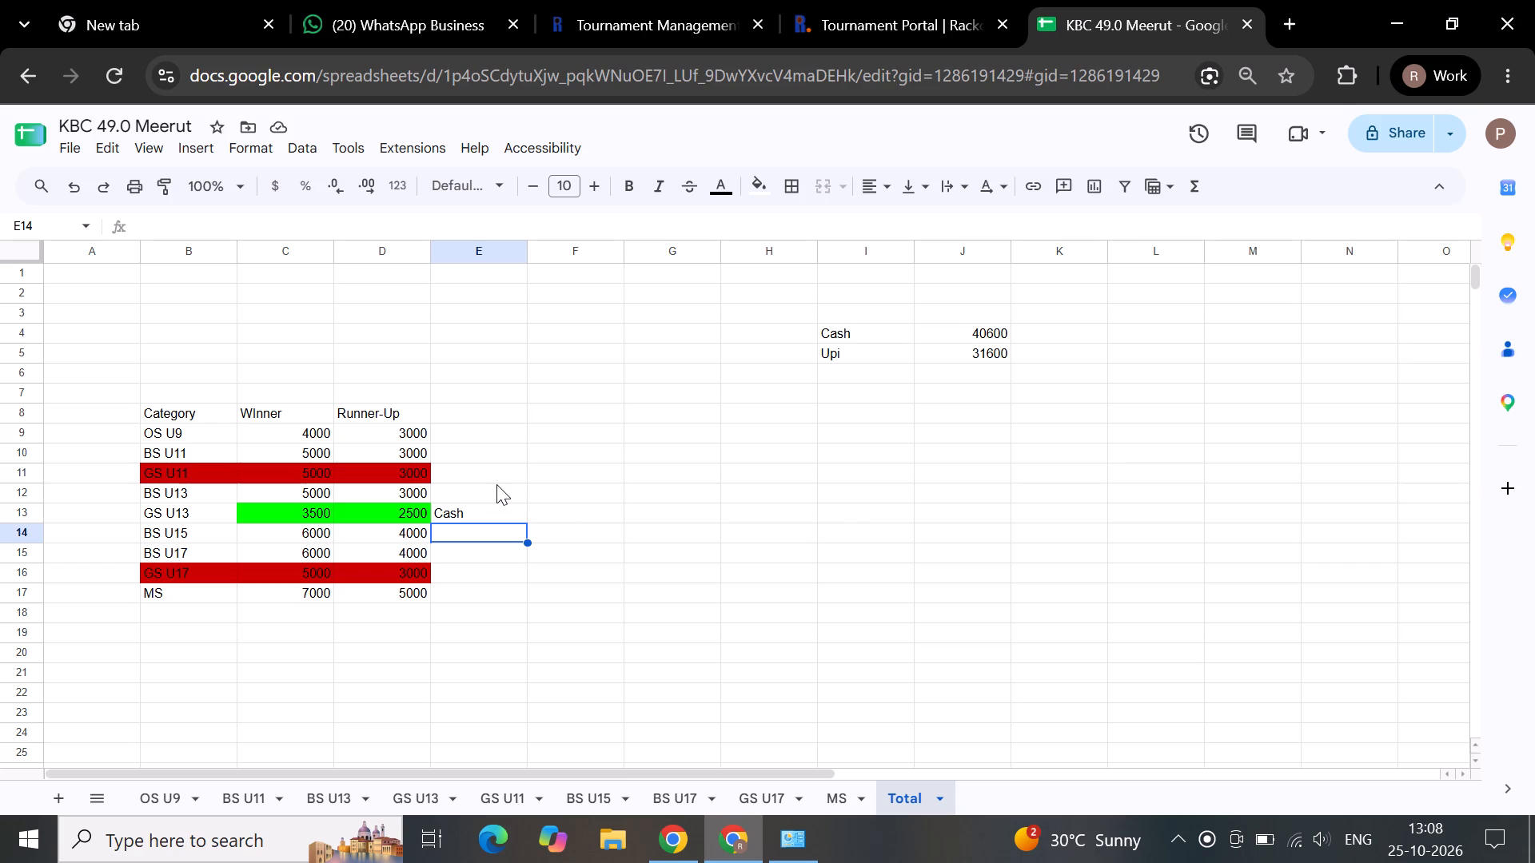
left_click_drag(306, 432, 371, 449)
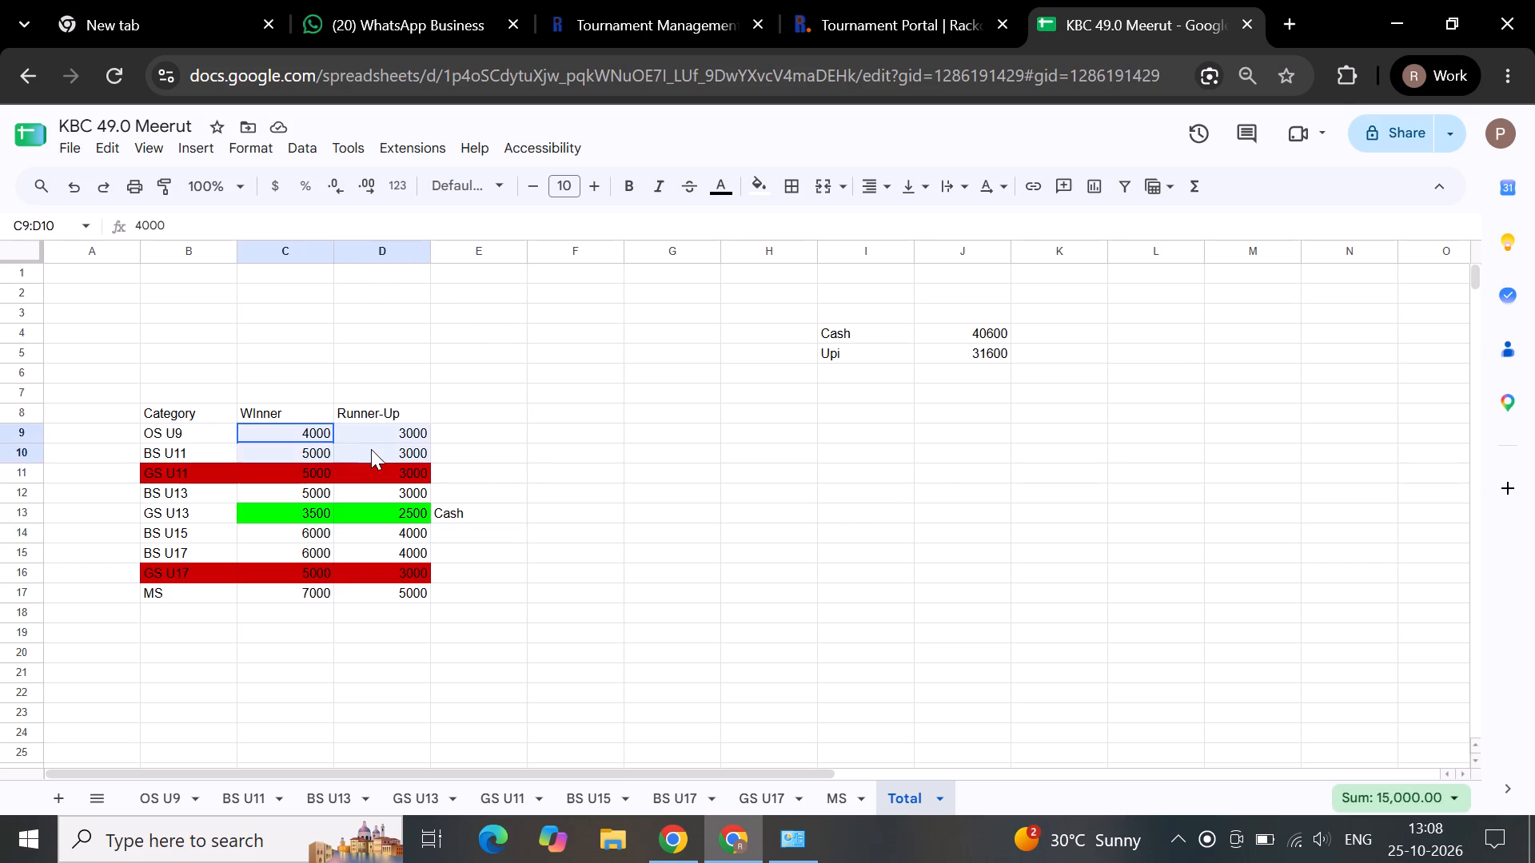
left_click_drag(371, 449, 372, 450)
left_click(611, 511)
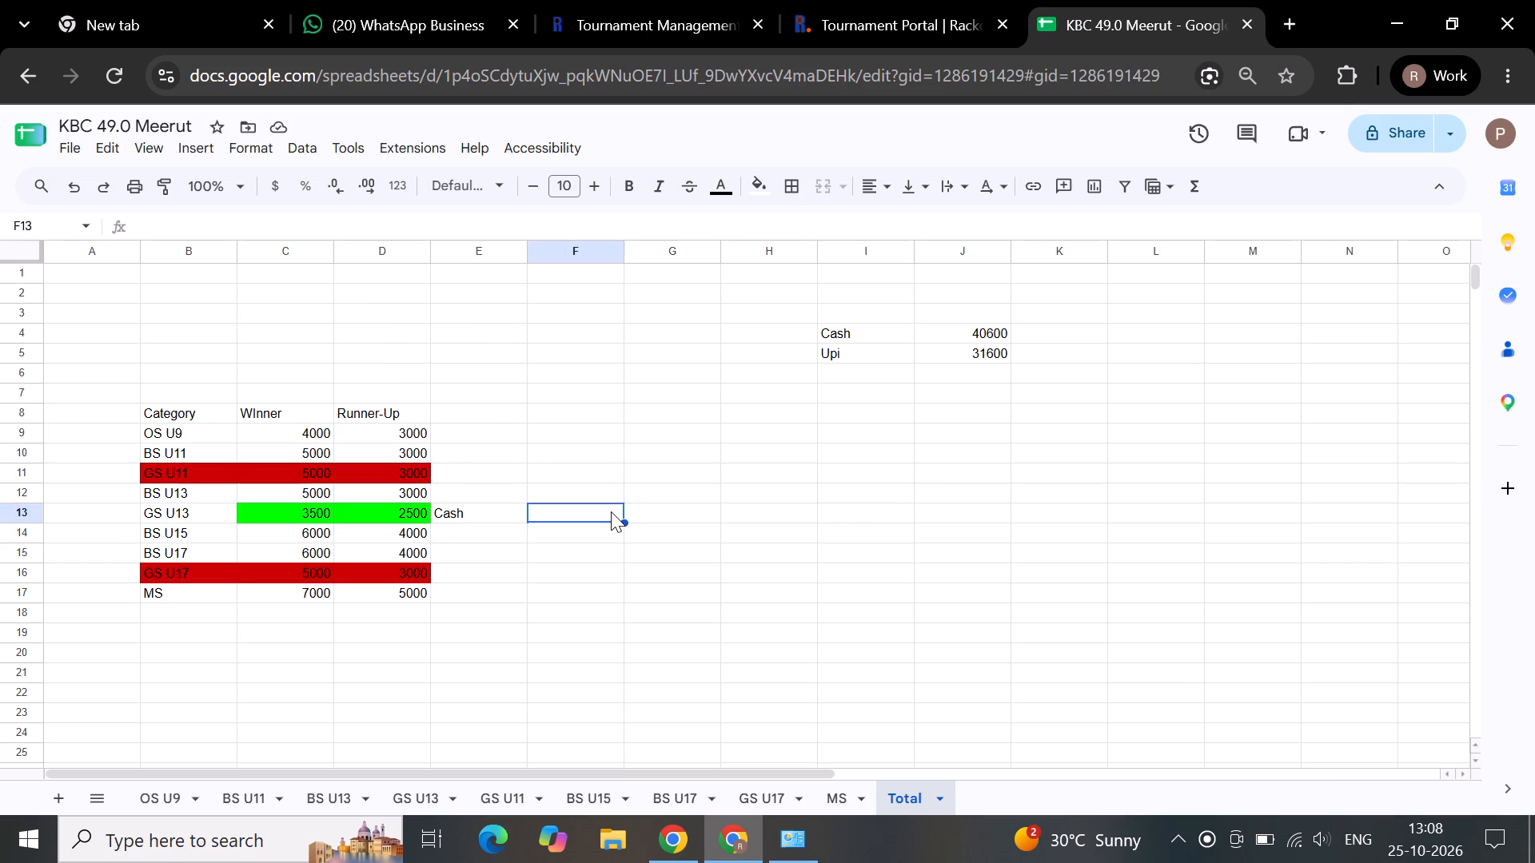
left_click_drag(306, 492, 372, 547)
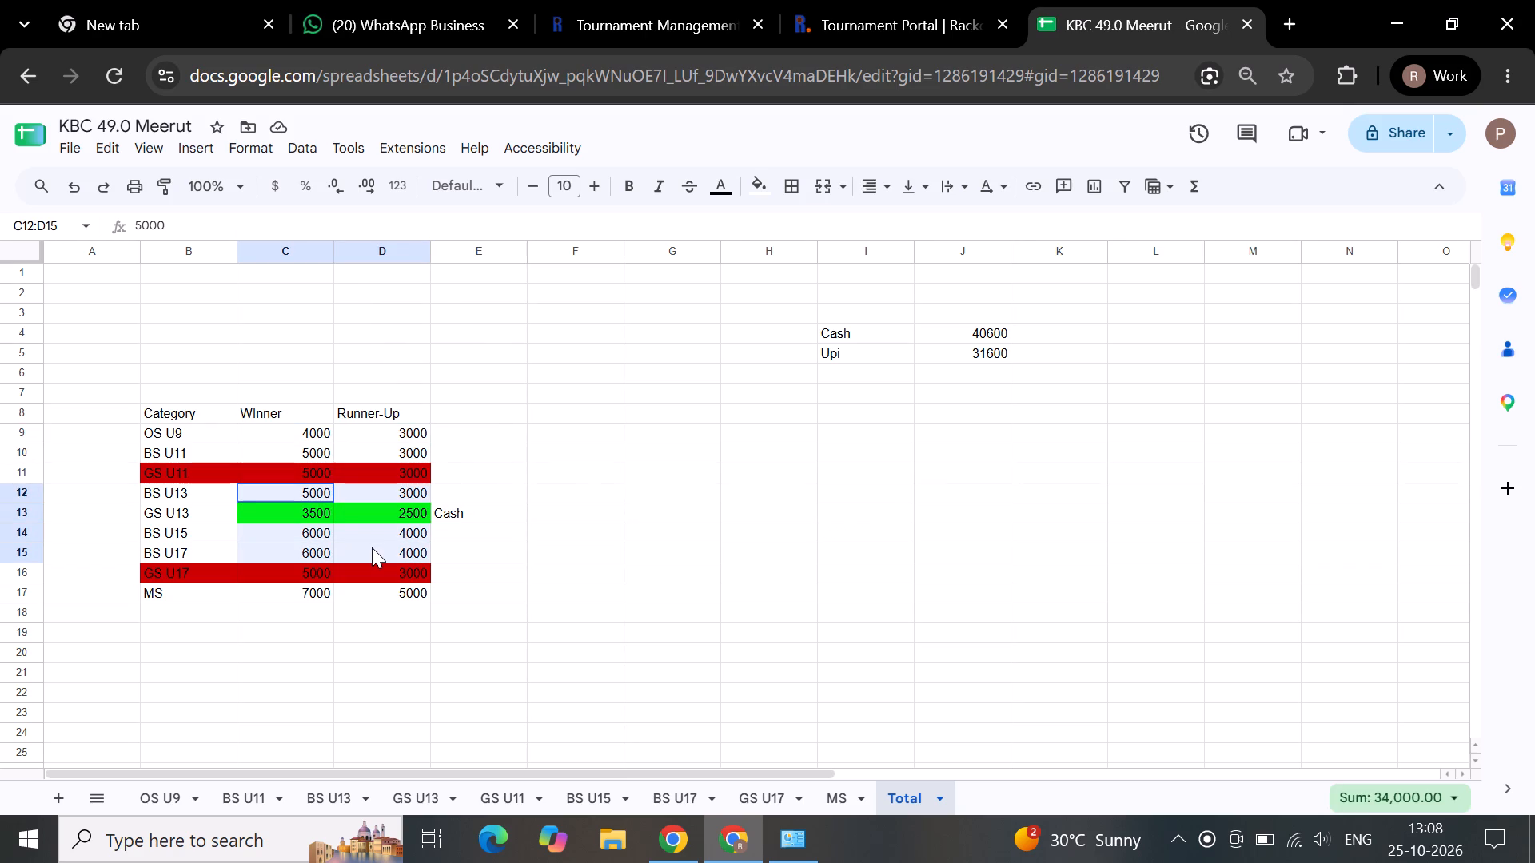
left_click_drag(372, 547, 372, 548)
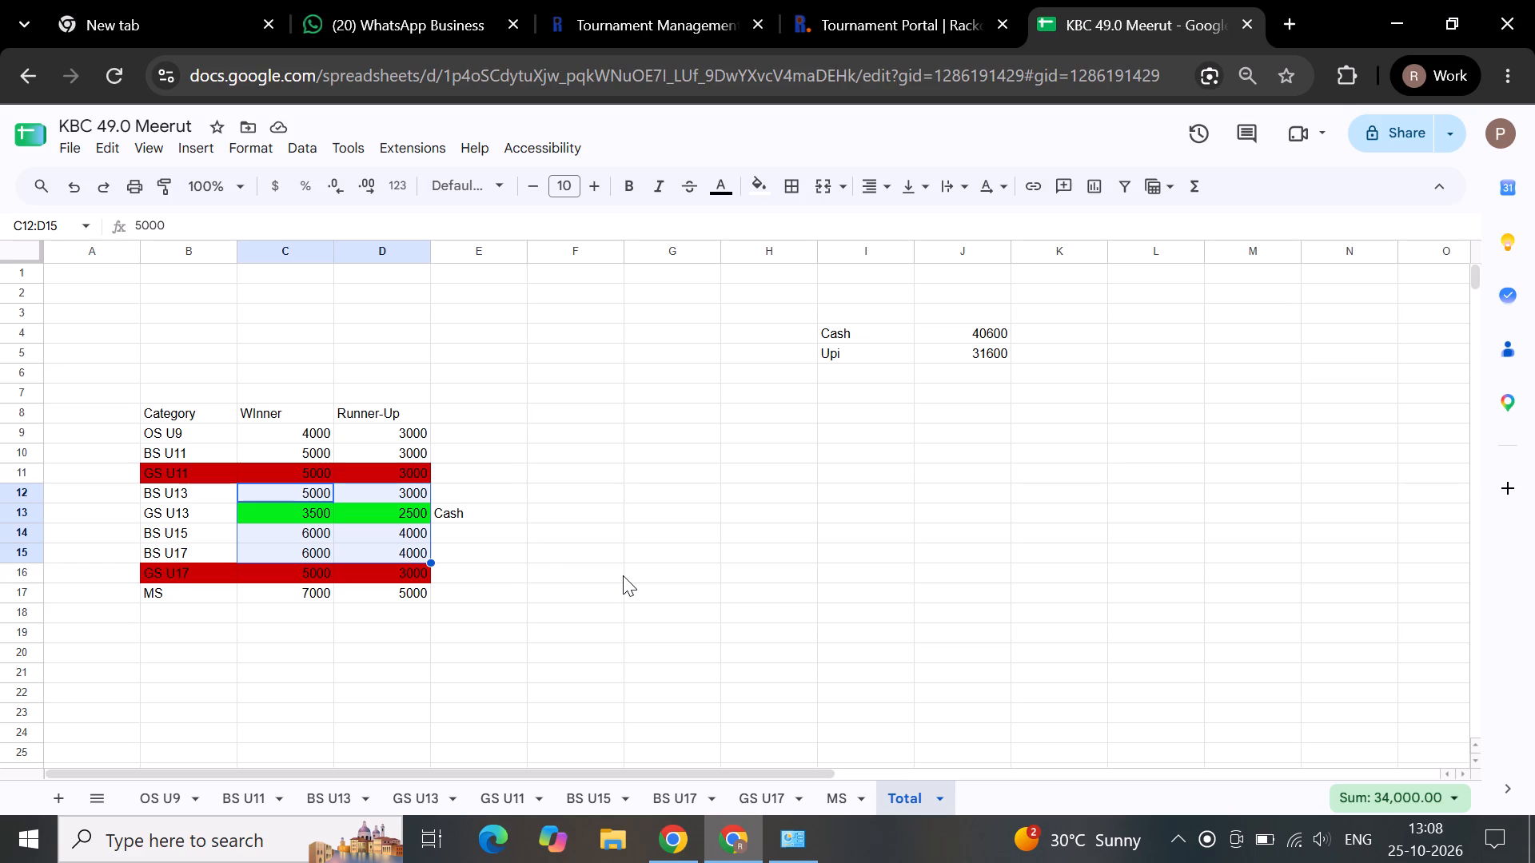
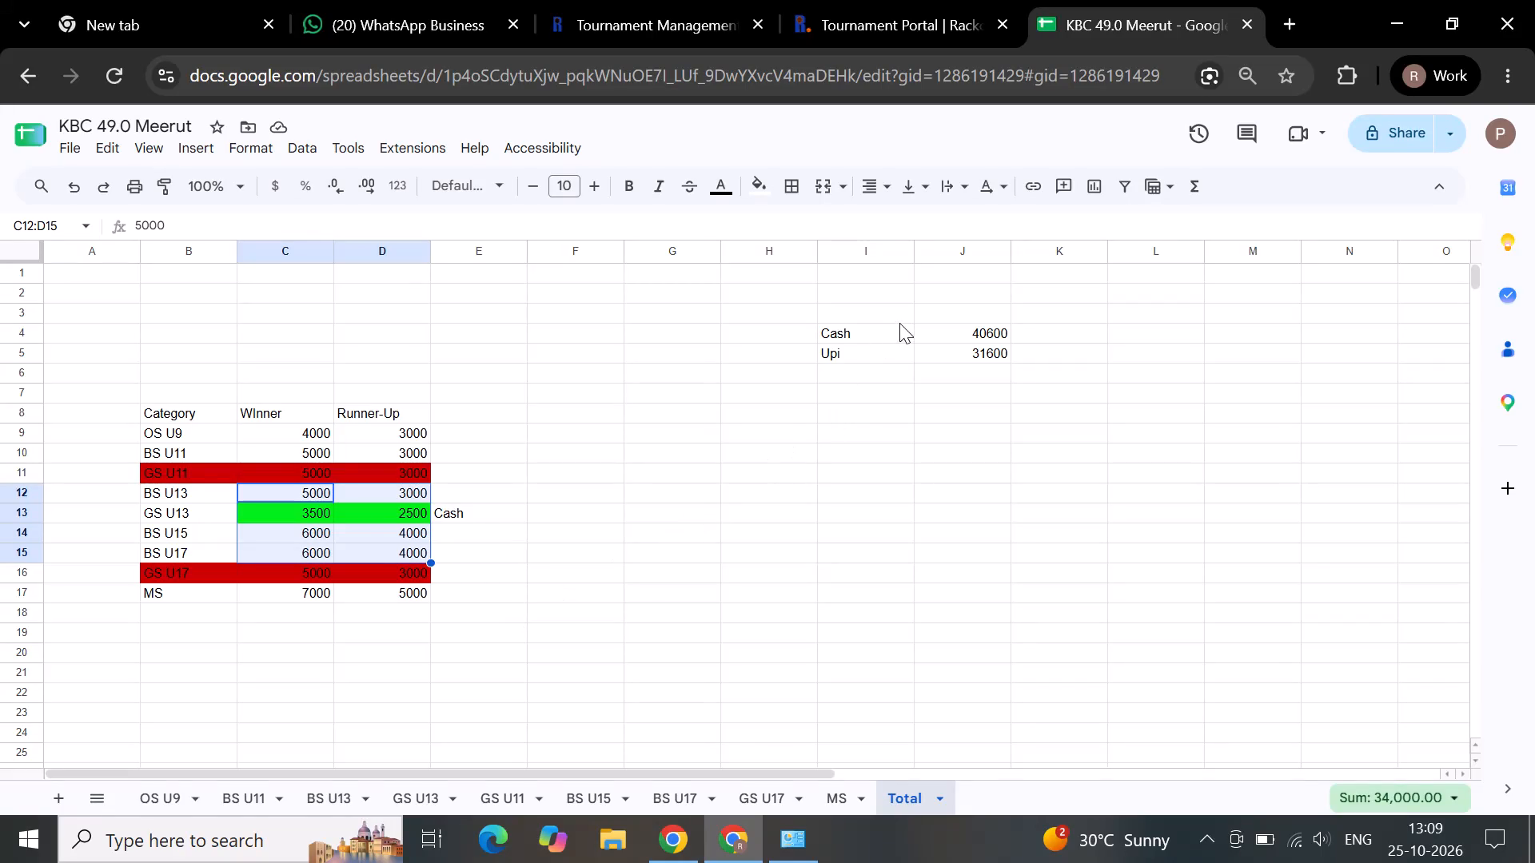
Check the combined sum of the Cash and Upi amounts in J4:J5 of the Total sheet.
left_click_drag(959, 330, 958, 349)
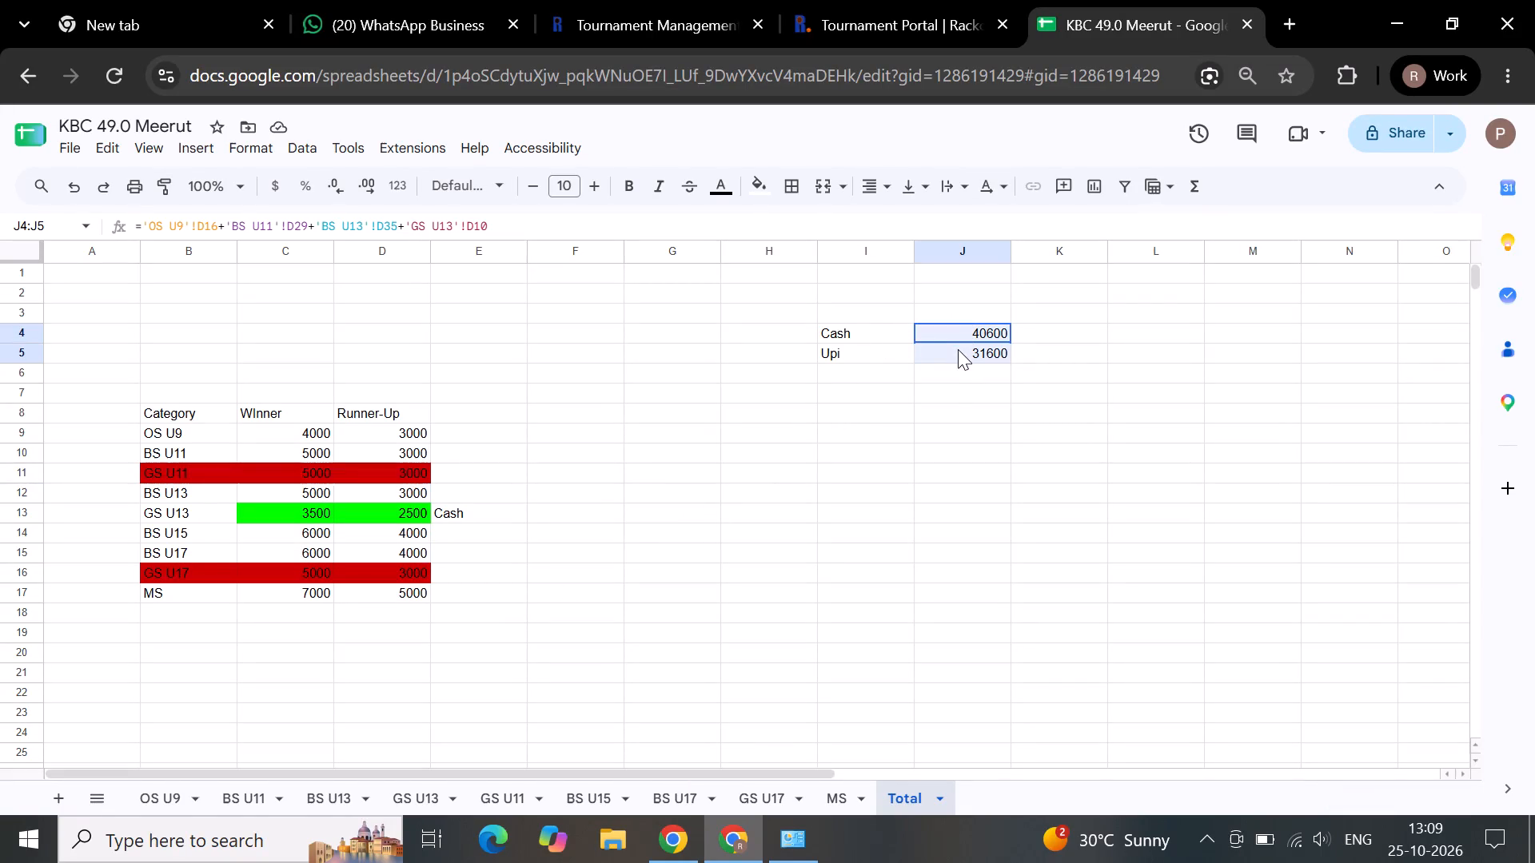
left_click_drag(958, 349, 958, 350)
left_click(932, 507)
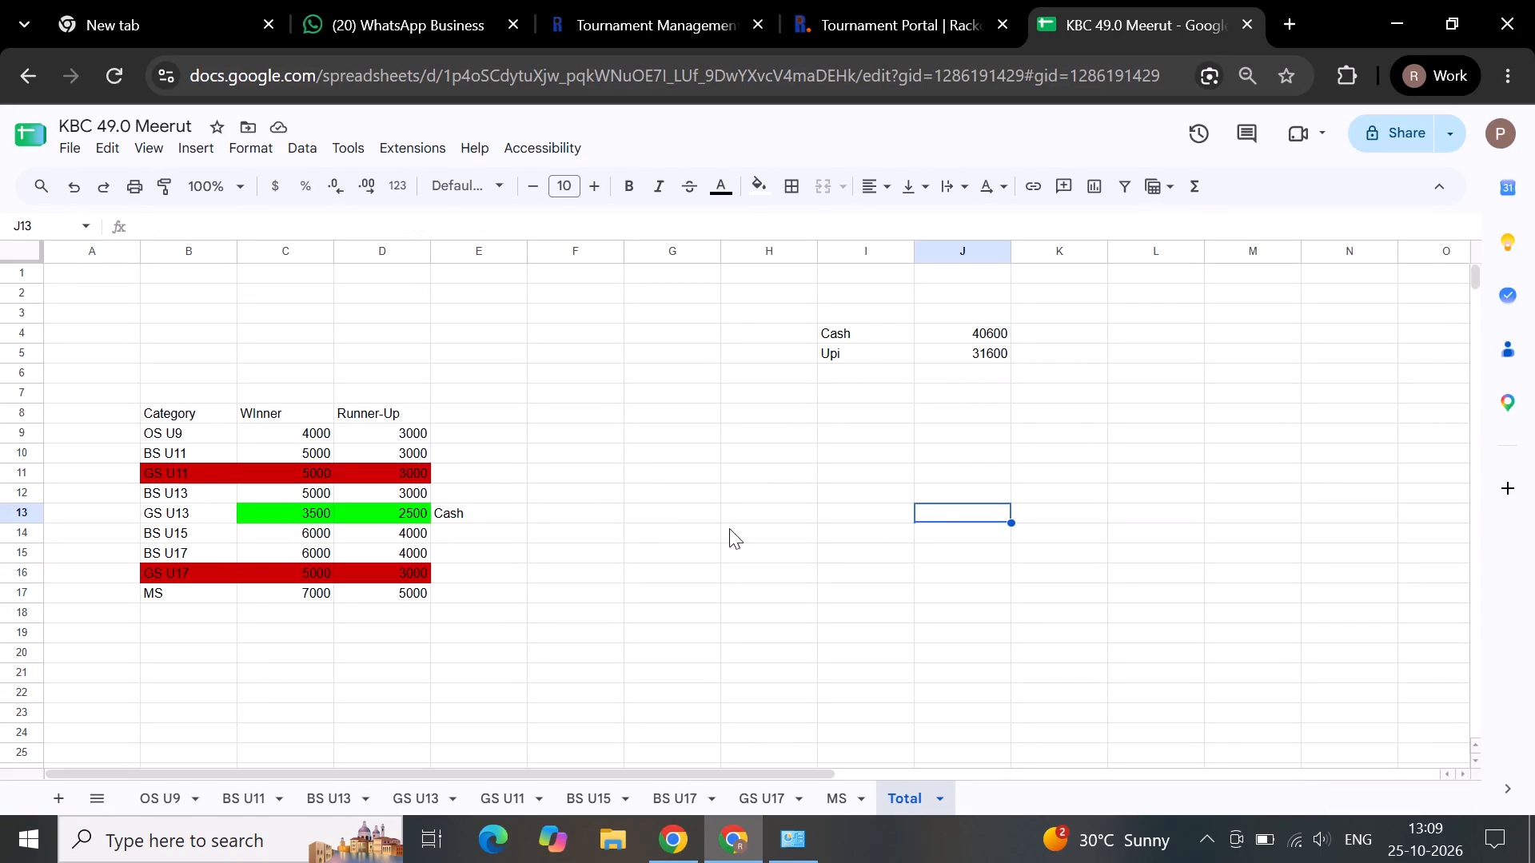
left_click(684, 527)
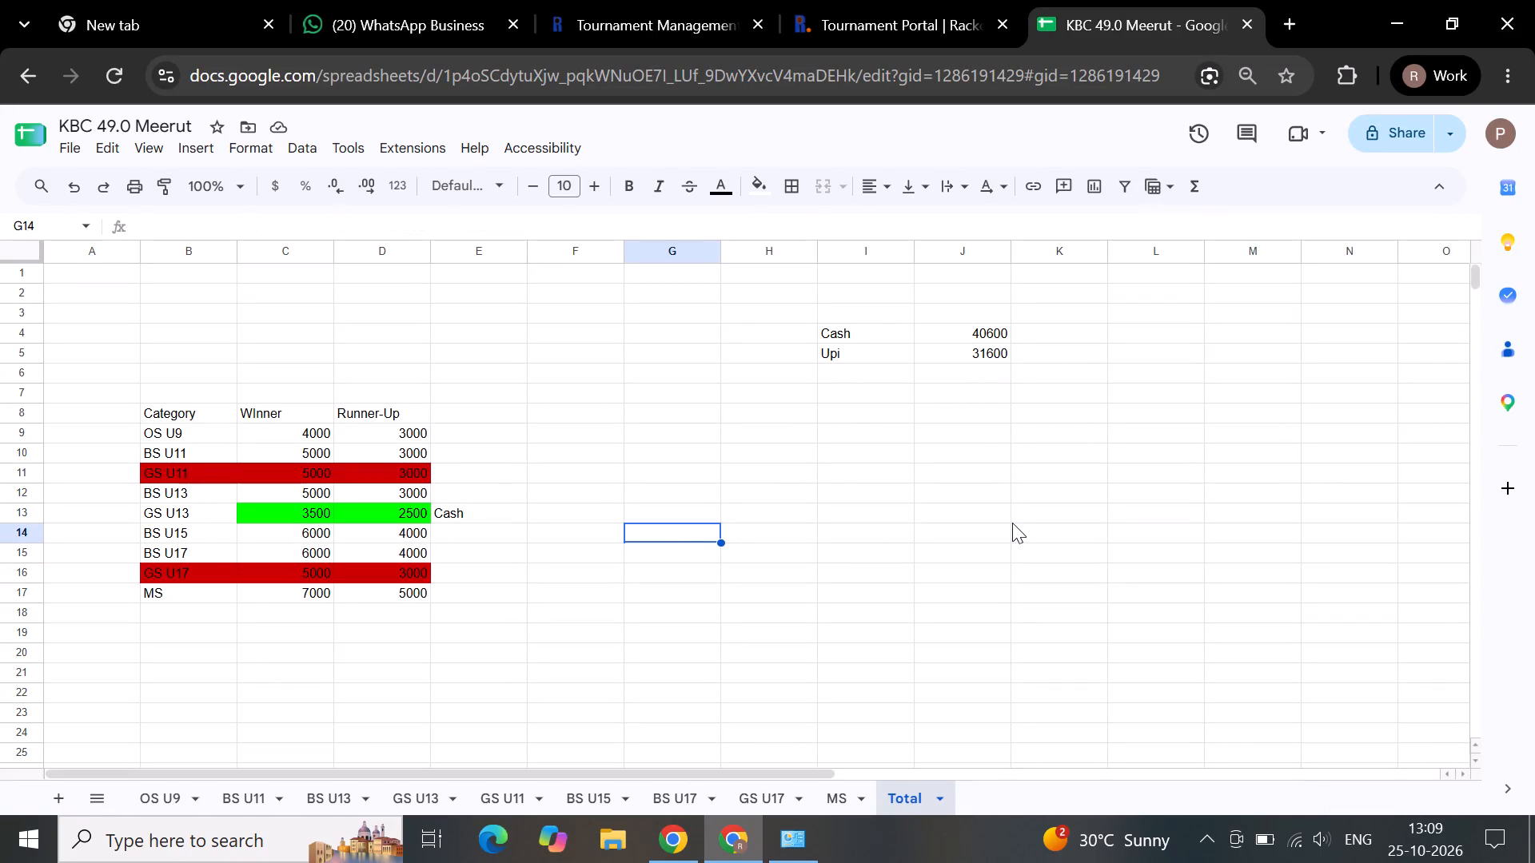
Look through the BS U15 and BS U17 sheets and delete the GS U17 sheet from the spreadsheet.
left_click(592, 806)
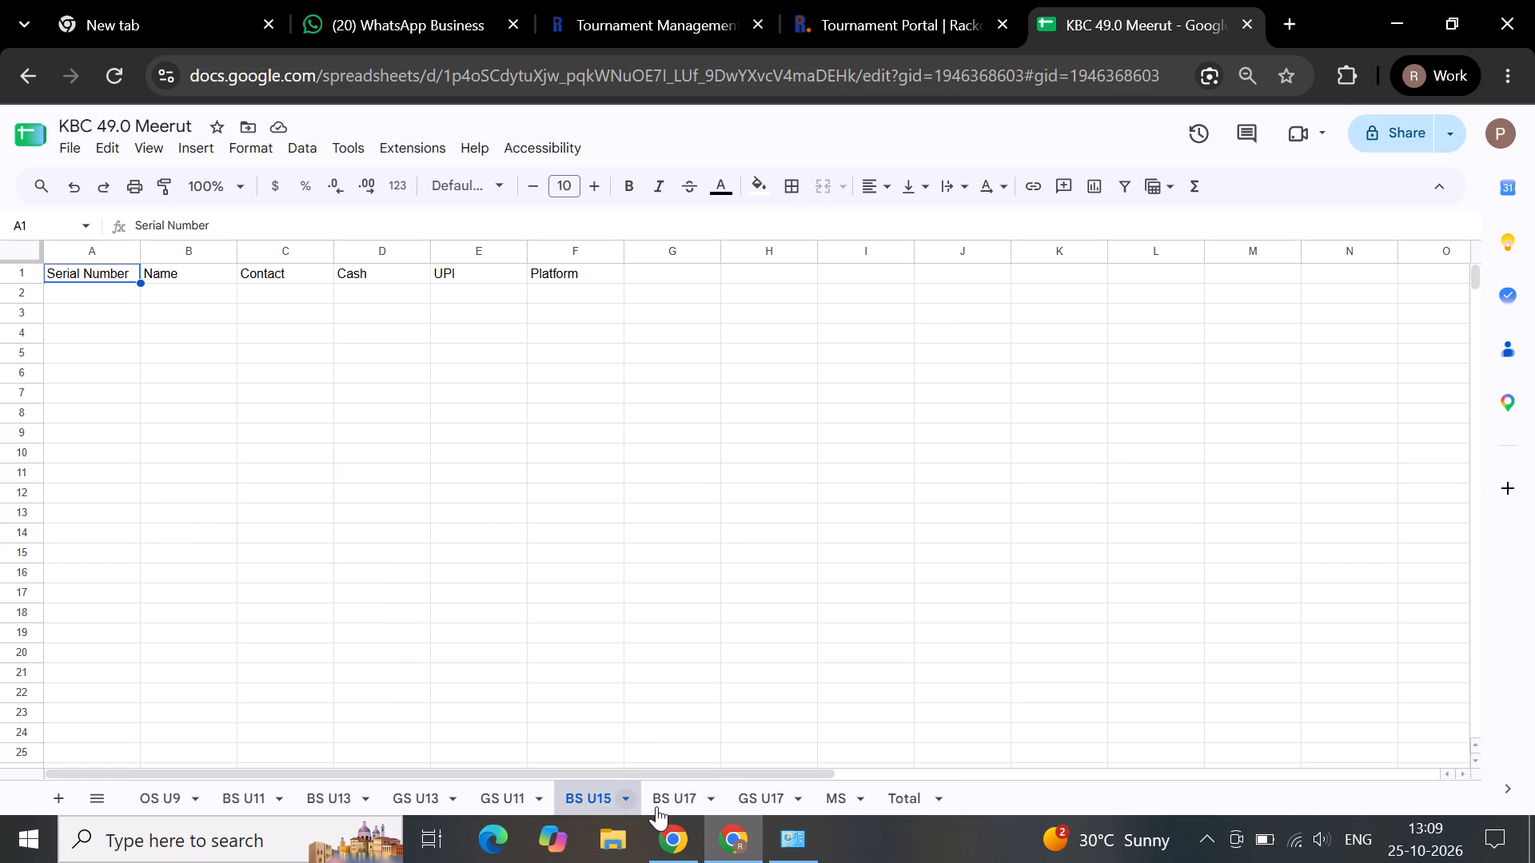
left_click(669, 808)
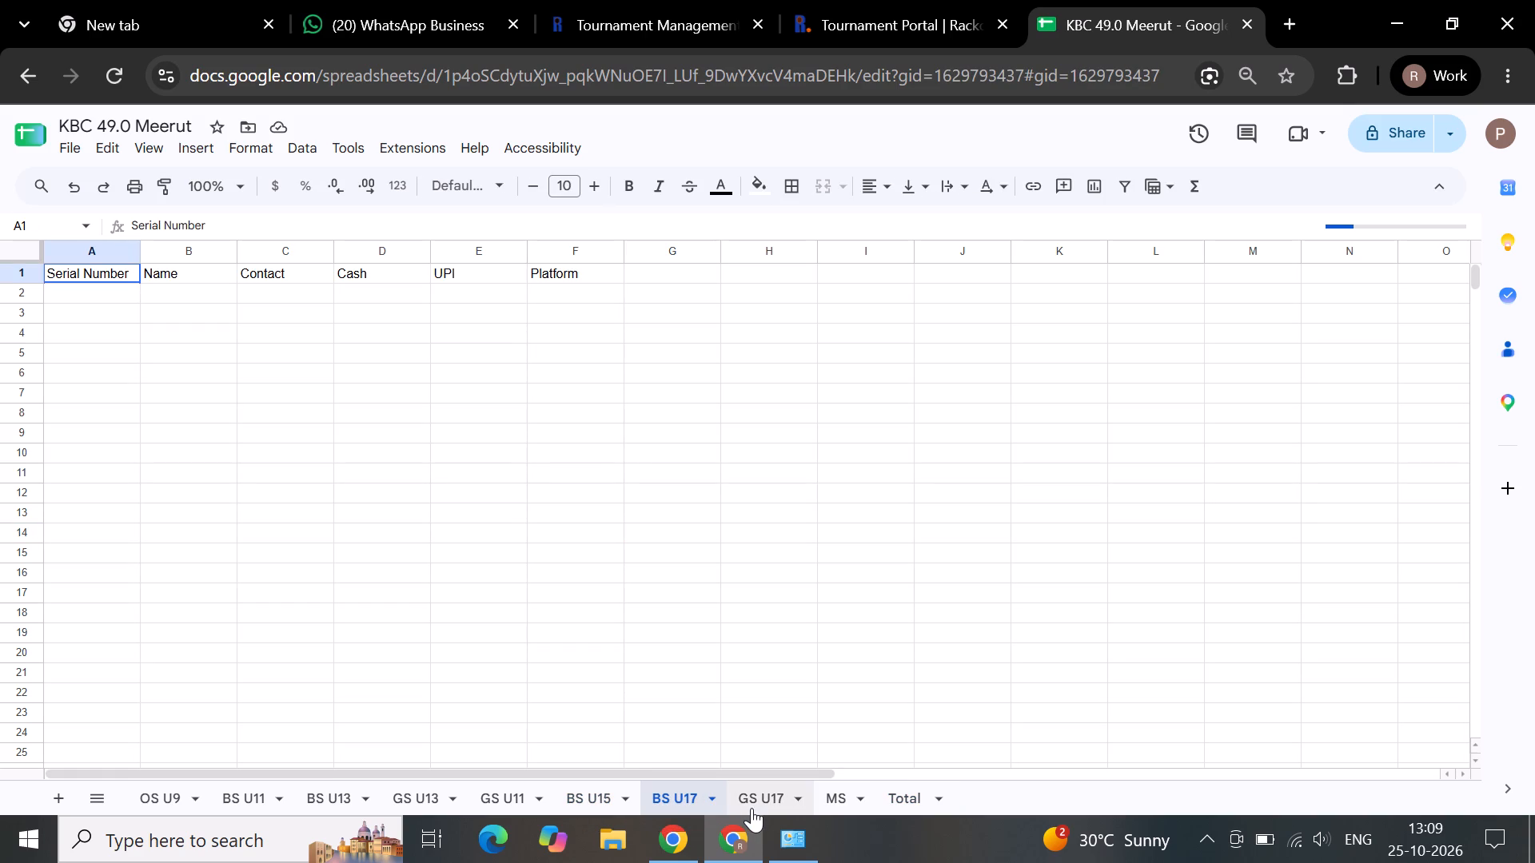
left_click(771, 810)
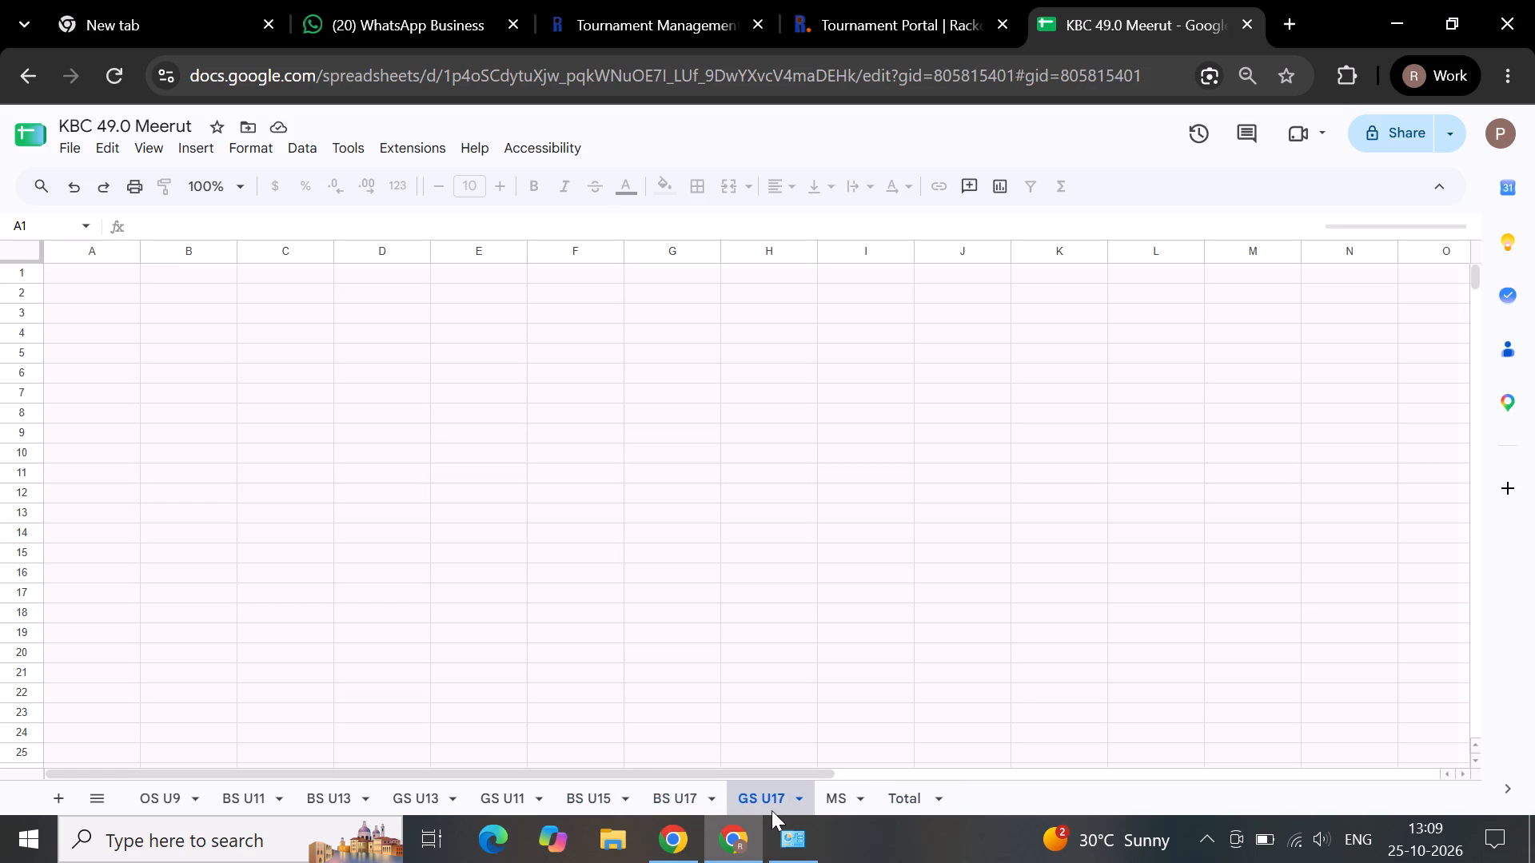
right_click(771, 810)
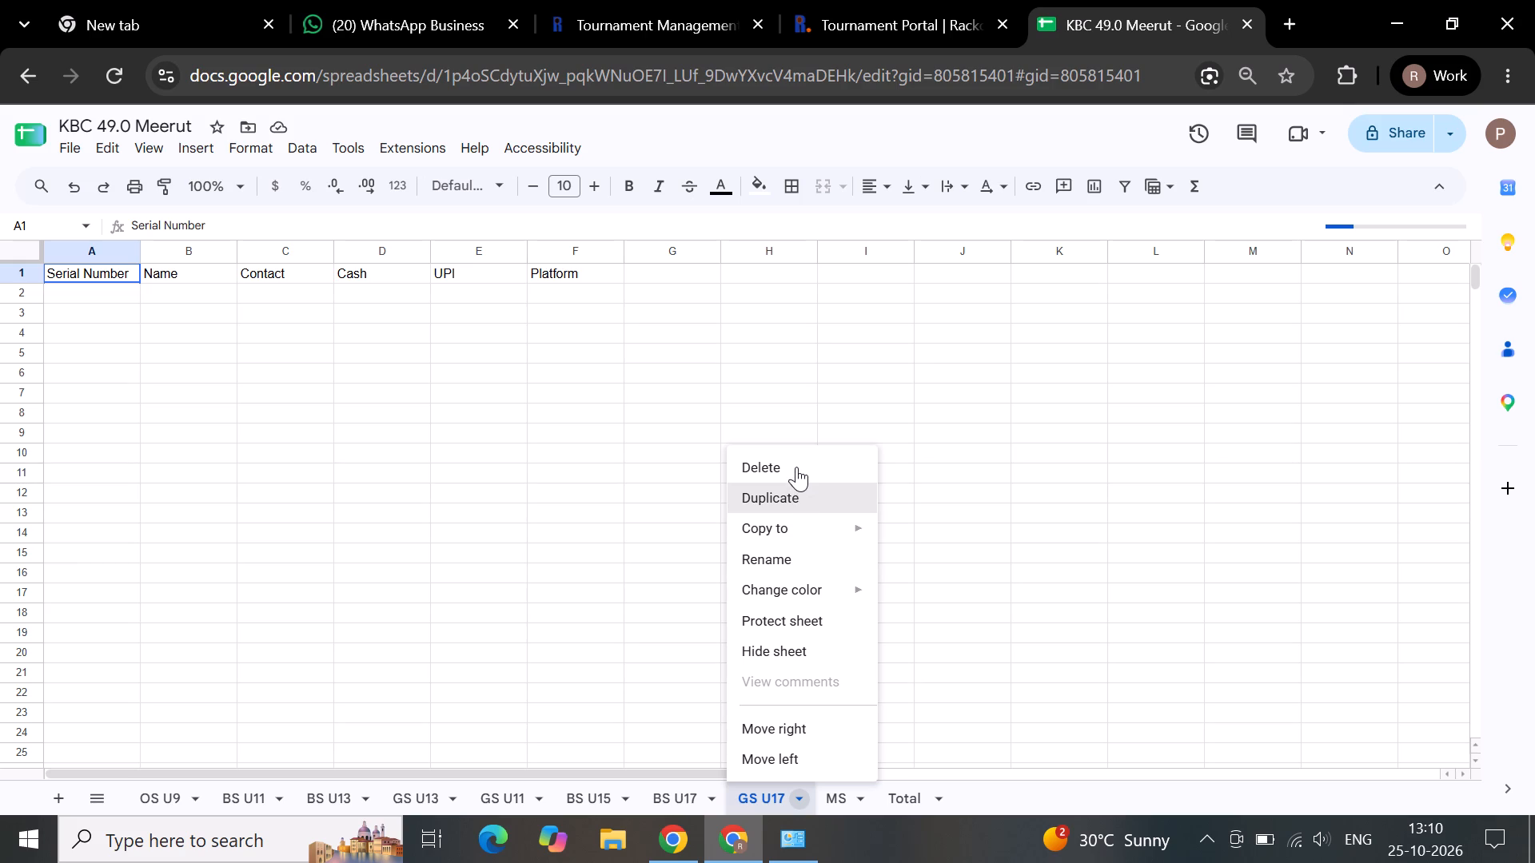
left_click(796, 467)
left_click(983, 495)
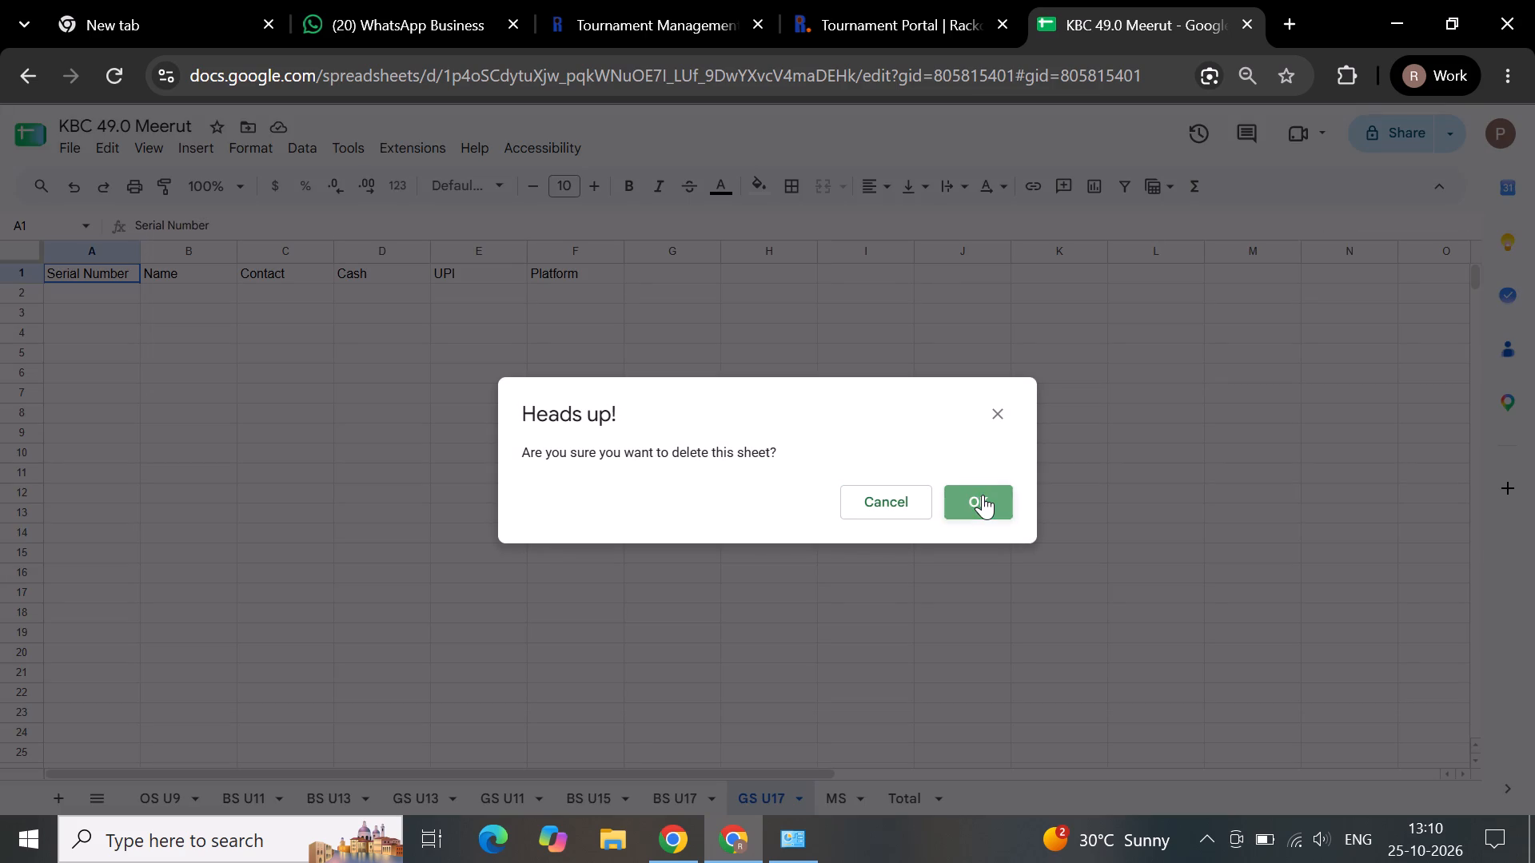
left_click(780, 486)
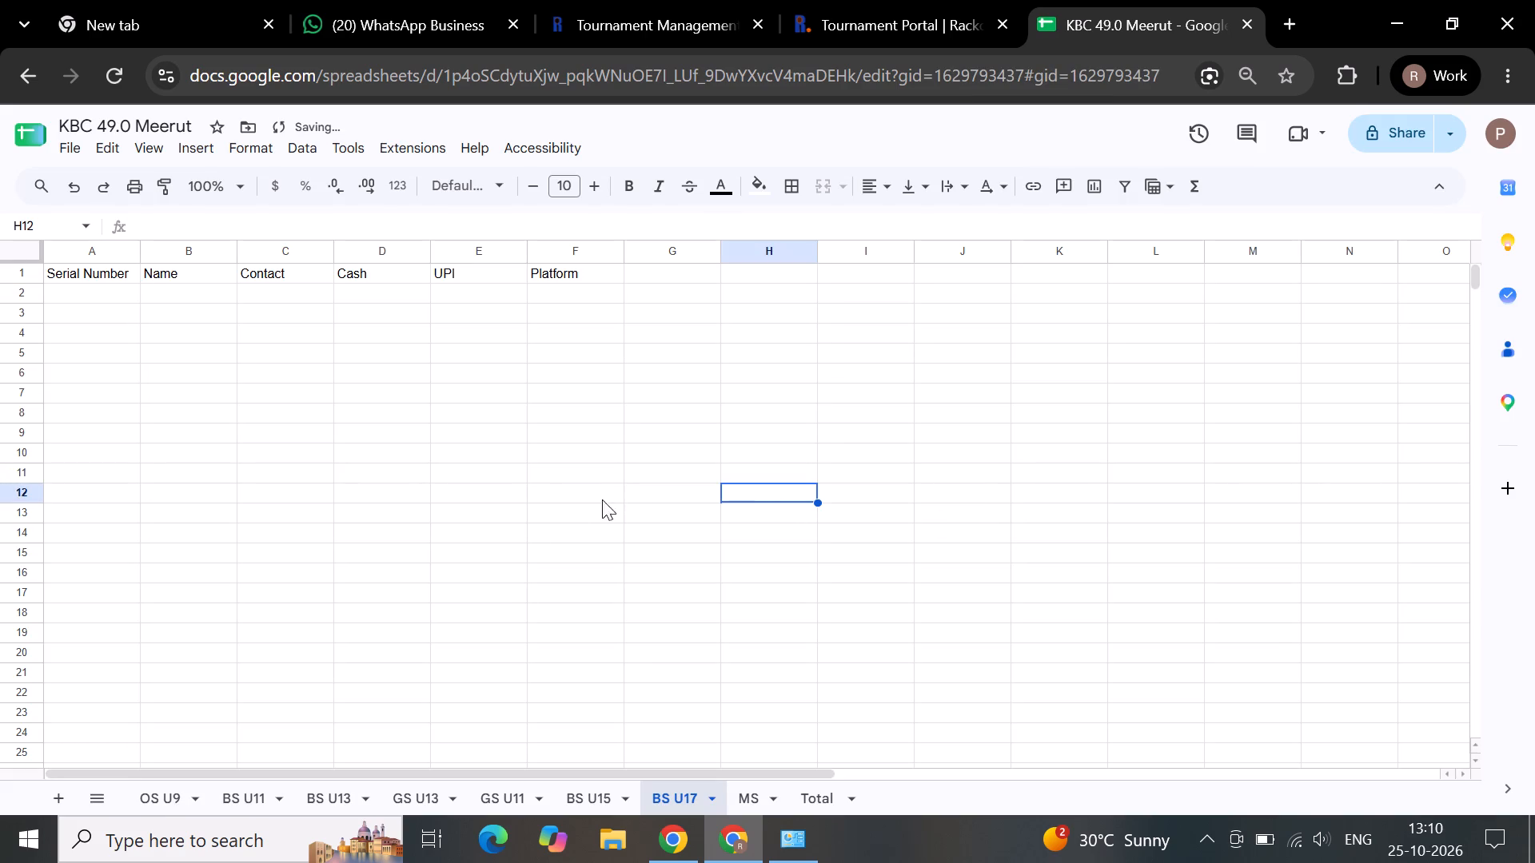
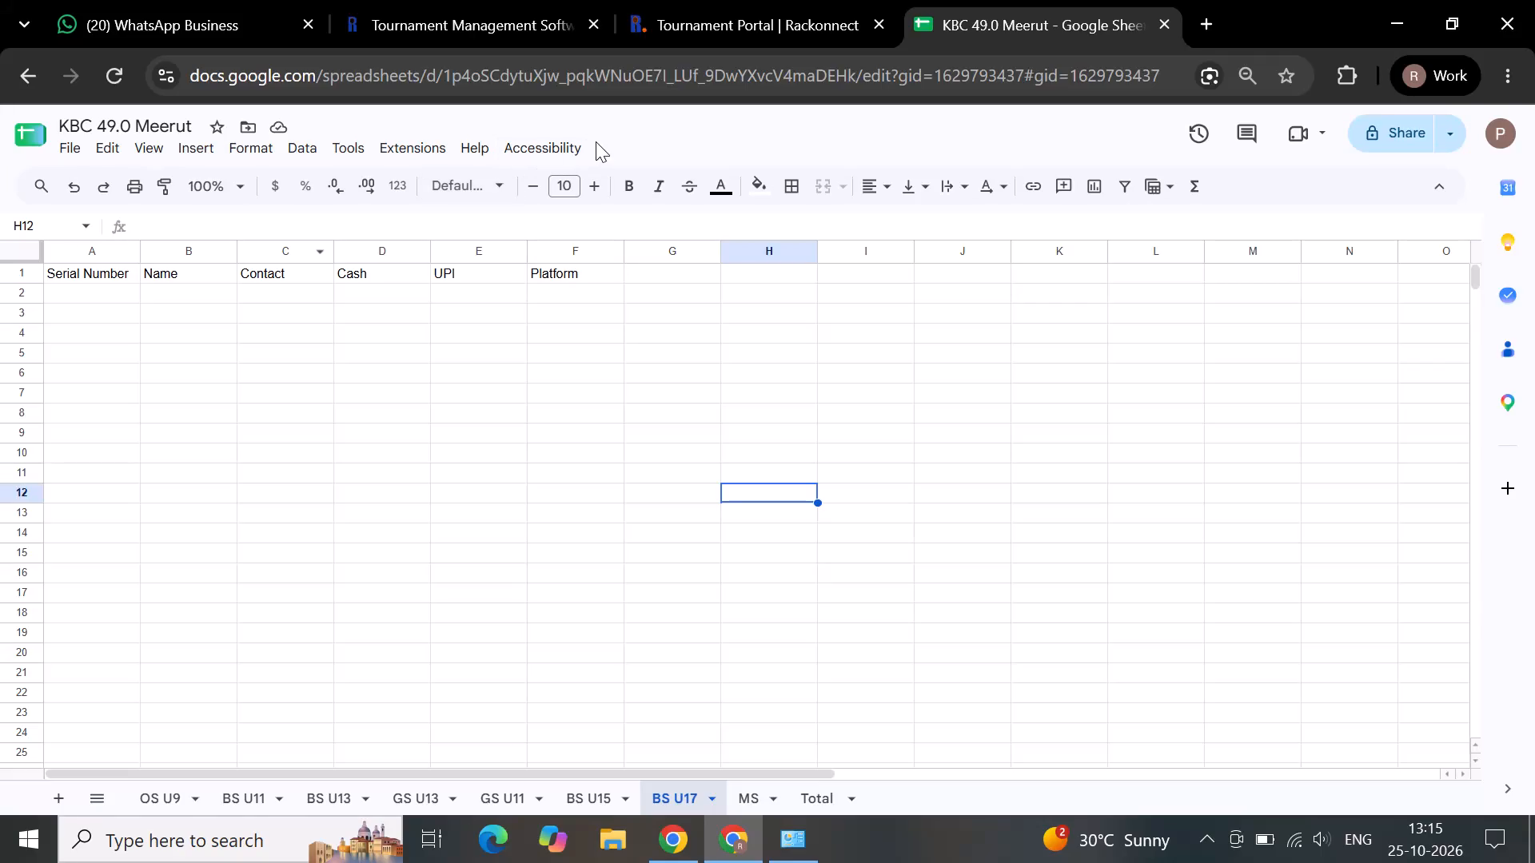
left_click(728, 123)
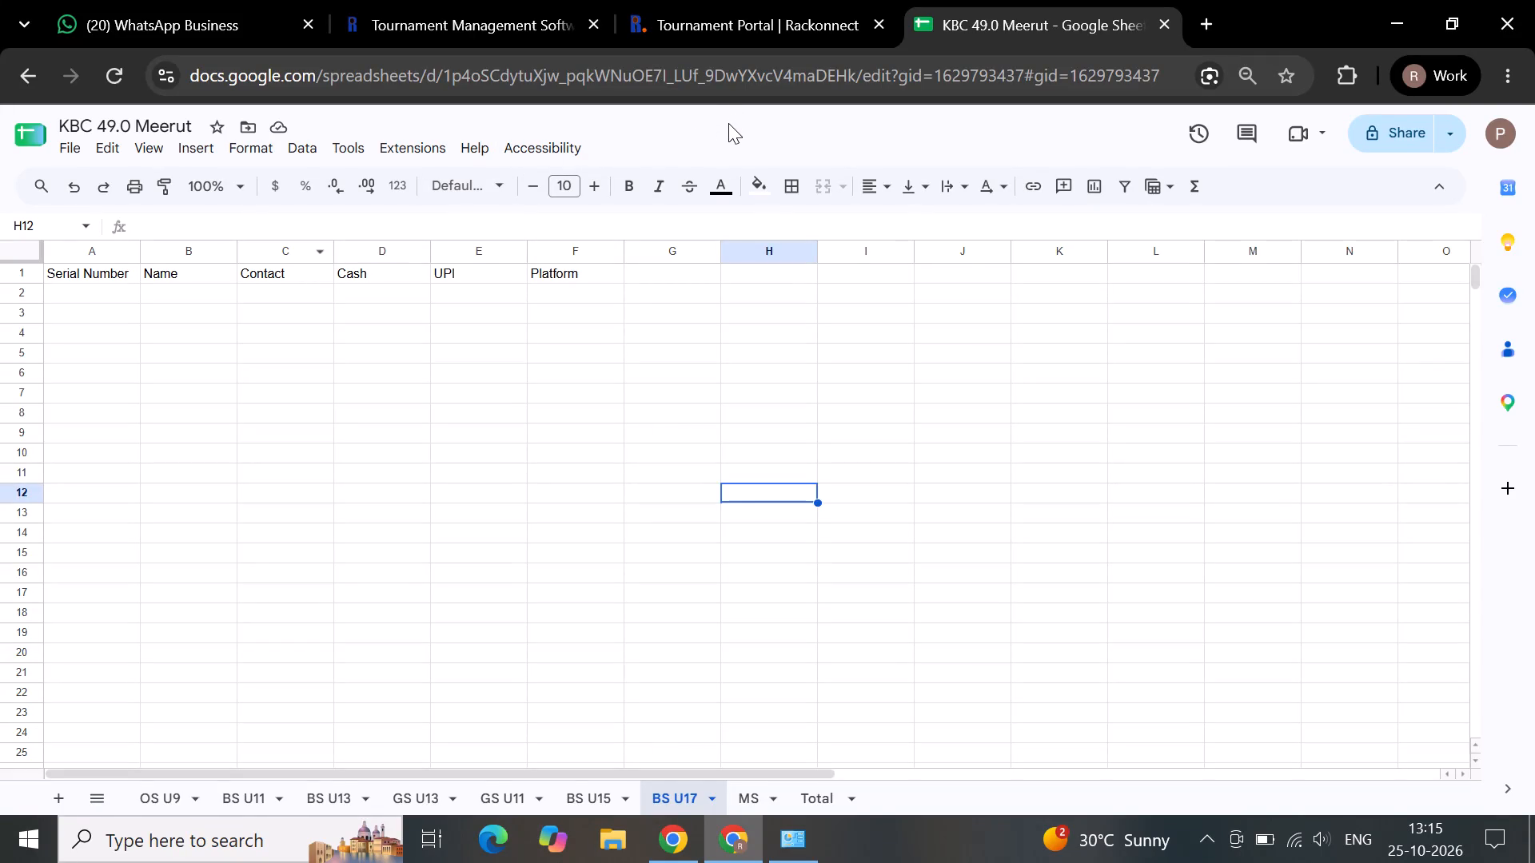